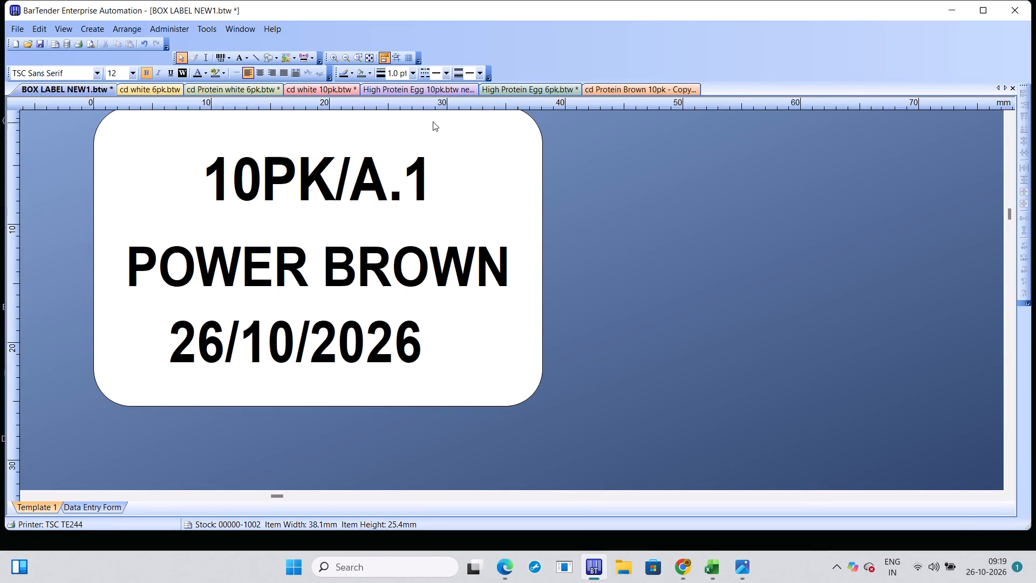
In the High Protein Egg 10pk label, set the QR code's embedded data to b_839704_27-10-2026_0001.
{"action": "left_click", "coordinate": [431, 87]}
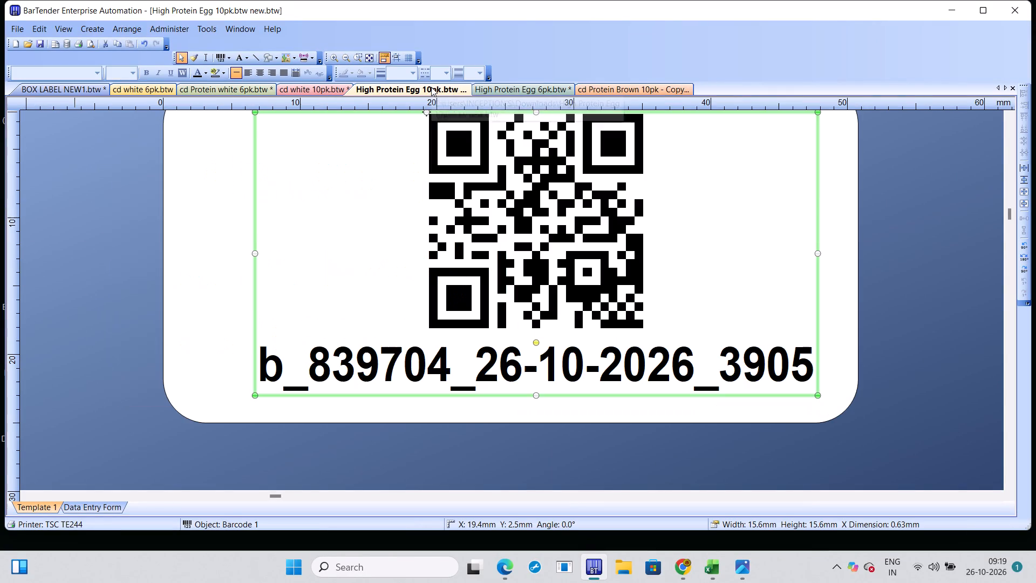
{"action": "scroll", "coordinate": [558, 291], "scroll_direction": "up", "scroll_amount": 1}
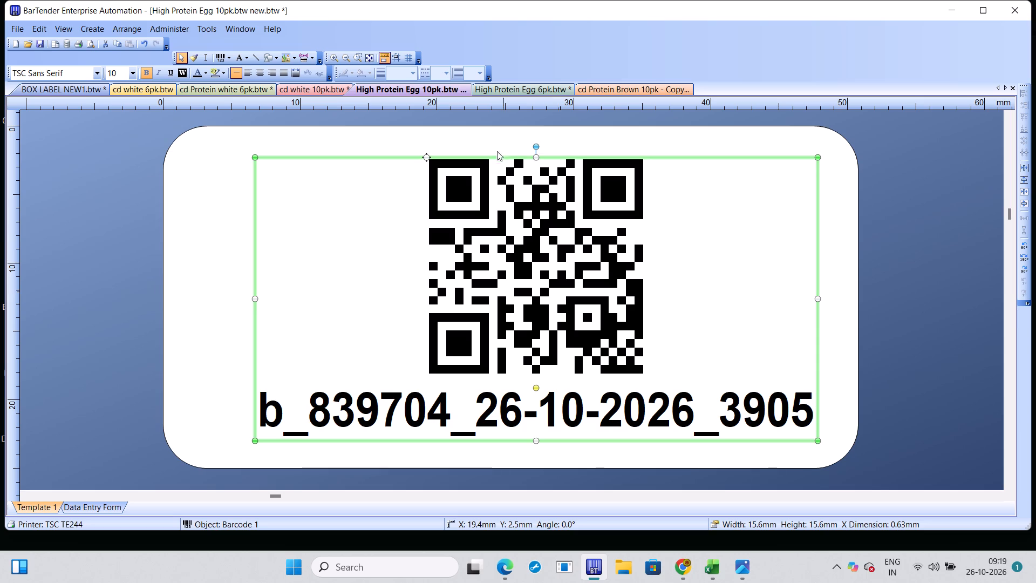
{"action": "double_click", "coordinate": [539, 241]}
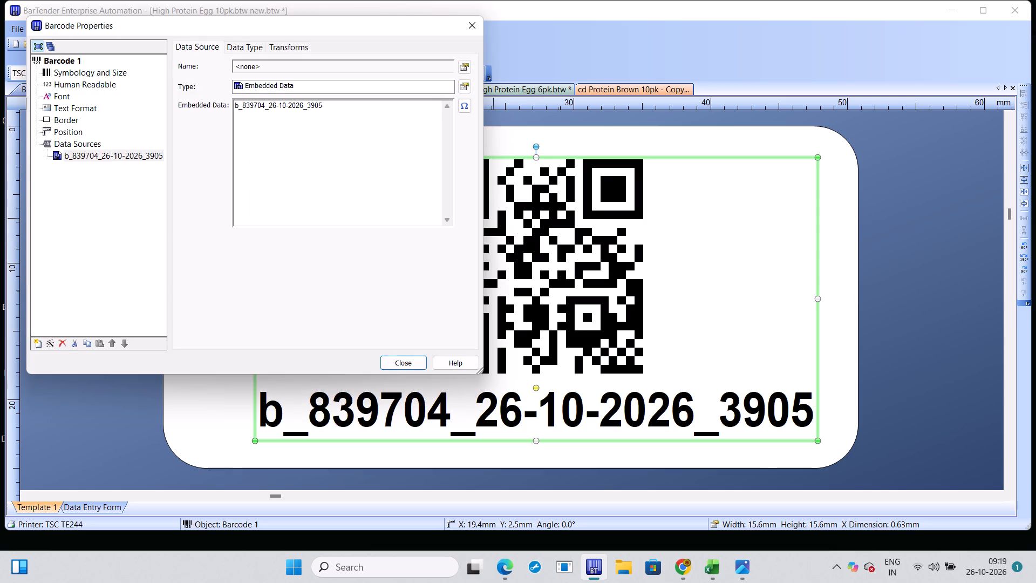
{"action": "left_click", "coordinate": [275, 106]}
{"action": "key", "text": "BackSpace"}
{"action": "key", "text": "7"}
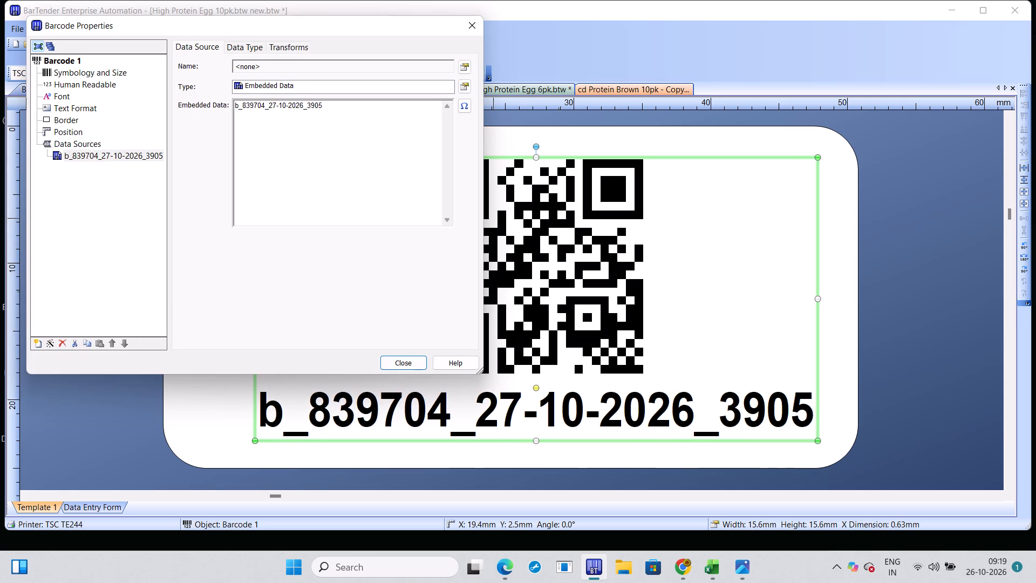
{"action": "left_click", "coordinate": [322, 107]}
{"action": "key", "text": "BackSpace"}
{"action": "key", "text": "BackSpace"}
{"action": "key", "text": "BackSpace"}
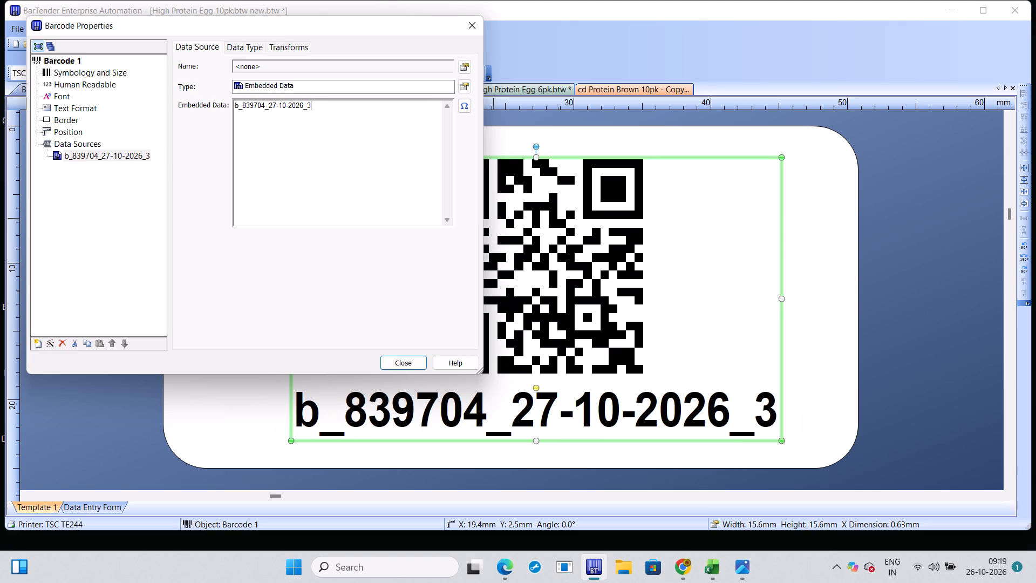
{"action": "key", "text": "BackSpace"}
{"action": "type", "text": "000"}
{"action": "key", "text": "1"}
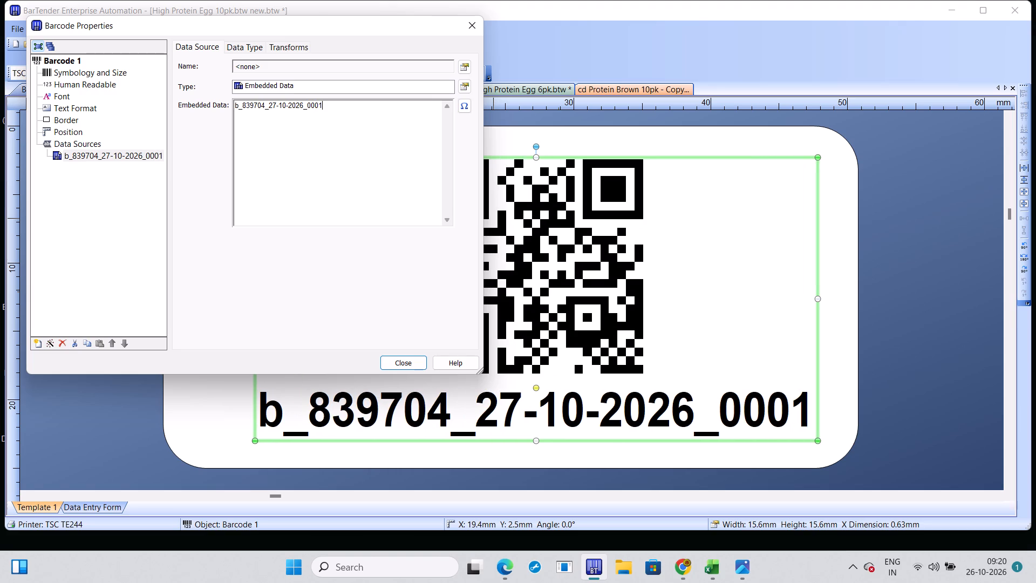
{"action": "left_click", "coordinate": [415, 370]}
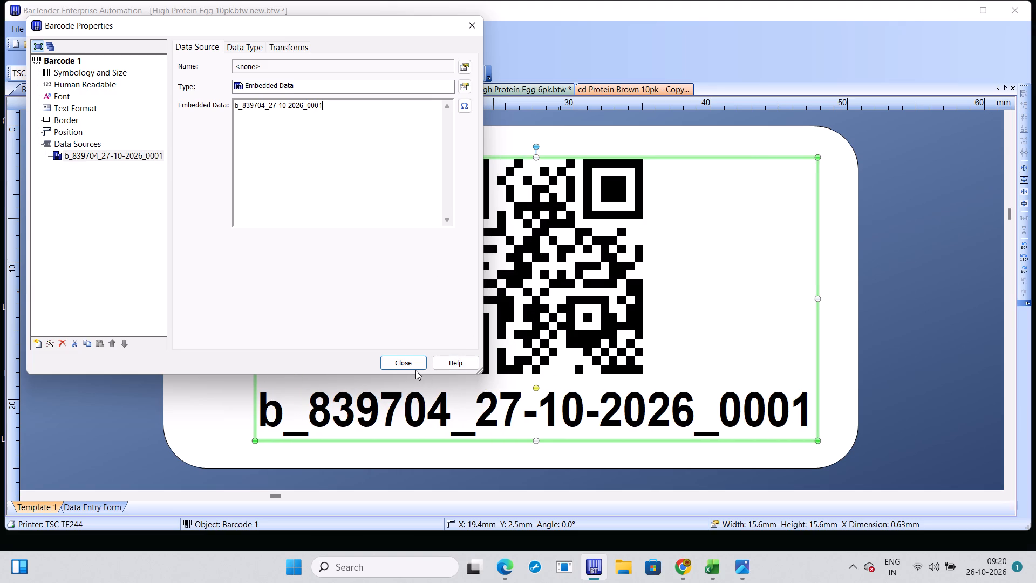
{"action": "left_click", "coordinate": [412, 364]}
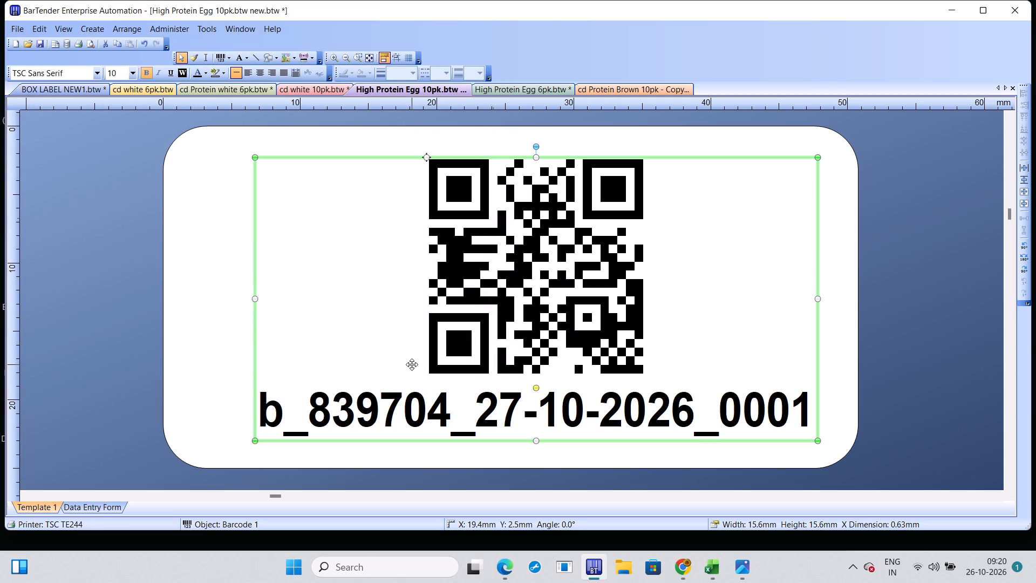
Print the High Protein Egg 10pk label with 2000 serial numbers on the TSC TE244.
{"action": "key", "text": "ctrl+p"}
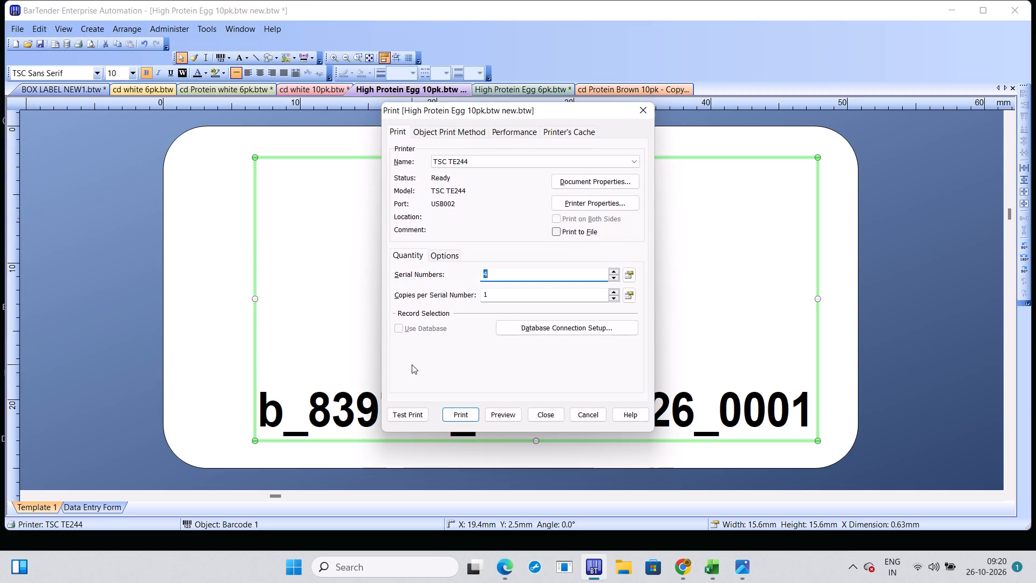
{"action": "type", "text": "2000"}
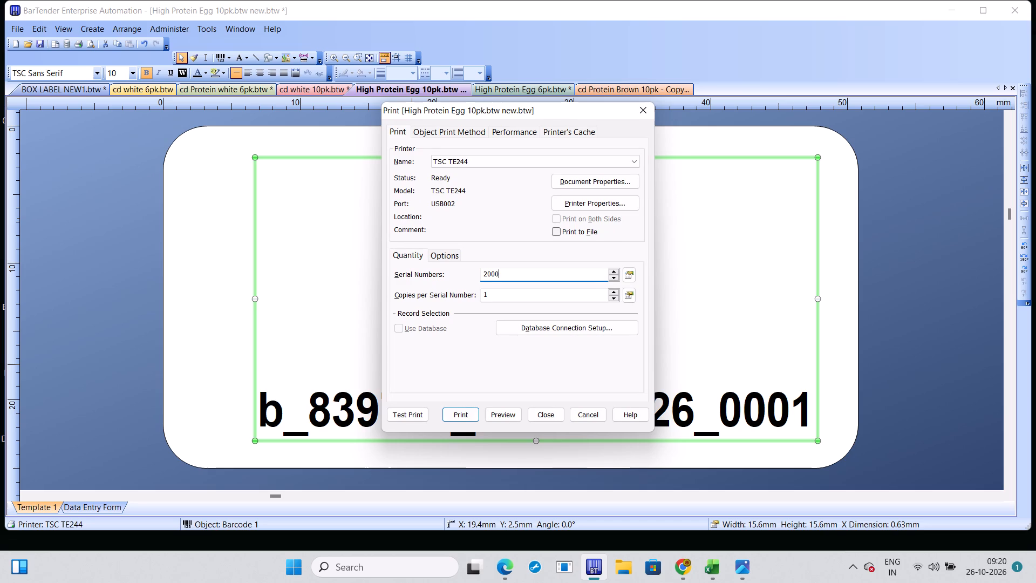
{"action": "left_click", "coordinate": [466, 415]}
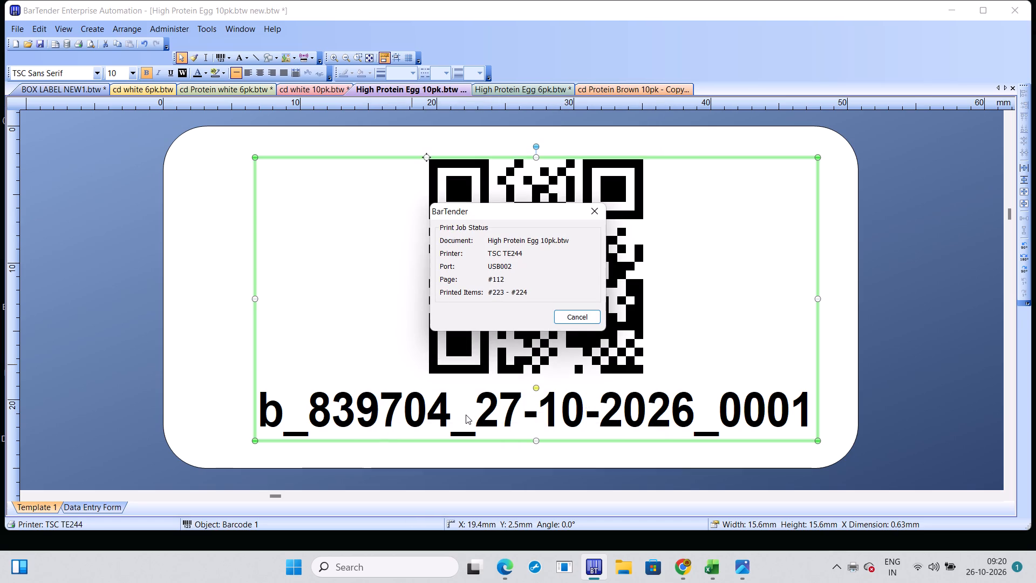
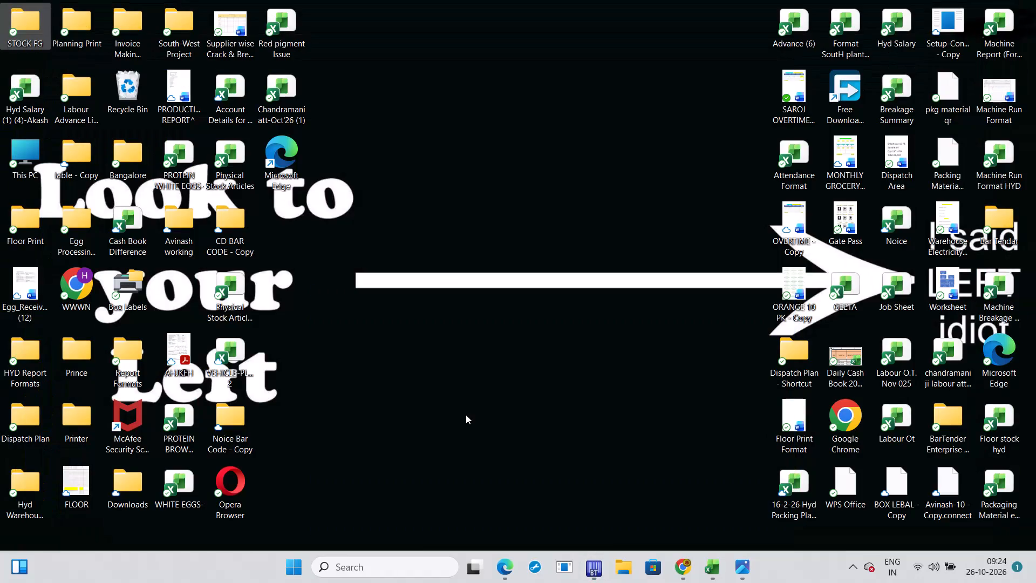
Open the Egg_Stock_Format (12) workbook from the STOCK FG folder on the desktop.
{"action": "double_click", "coordinate": [17, 35]}
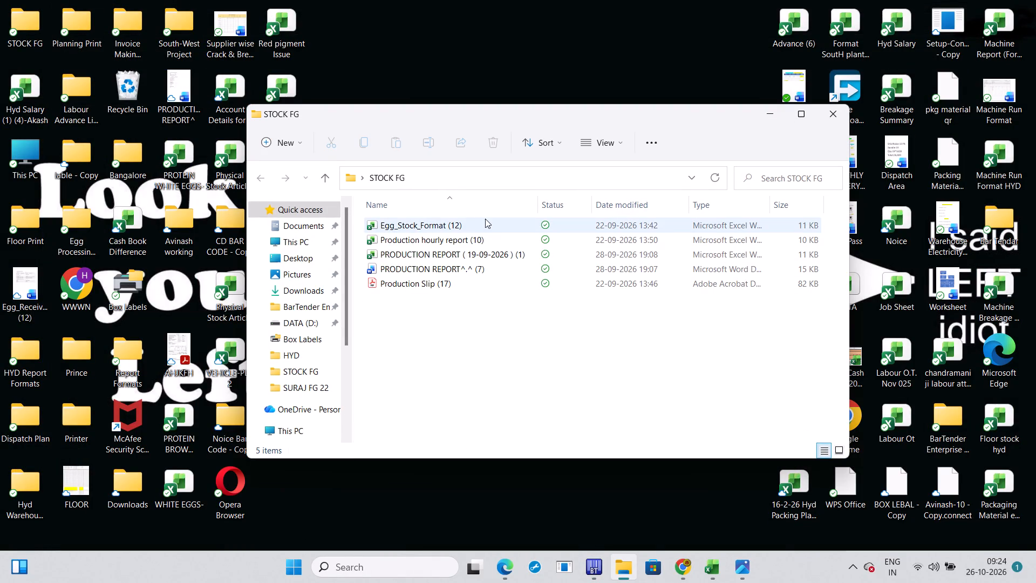
{"action": "left_click", "coordinate": [485, 219]}
{"action": "double_click", "coordinate": [485, 219]}
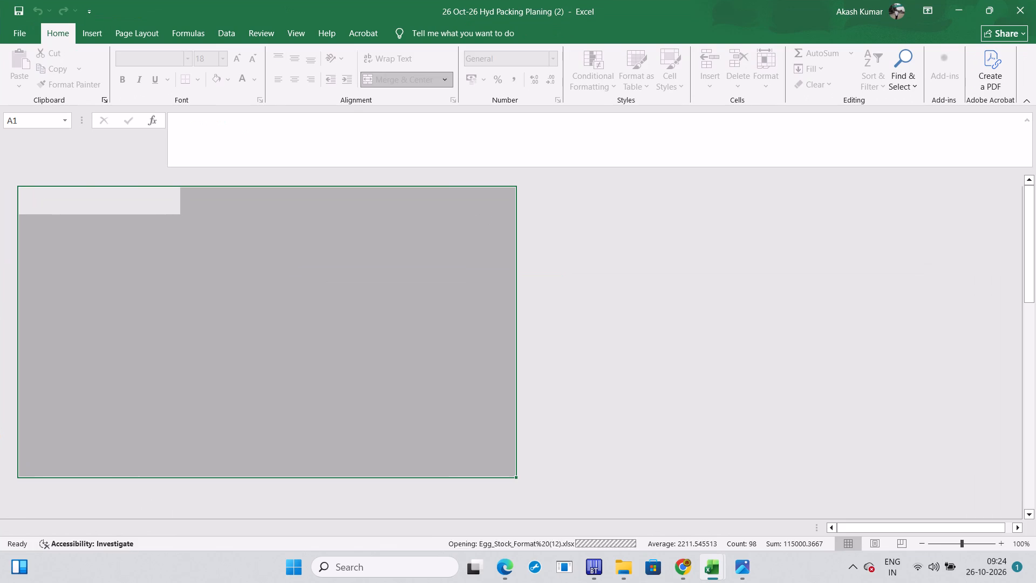
Print 2 copies of the egg stock sheet on the Brother DCP-T520W, scaled to fit the sheet on one page.
{"action": "key", "text": "ctrl+p"}
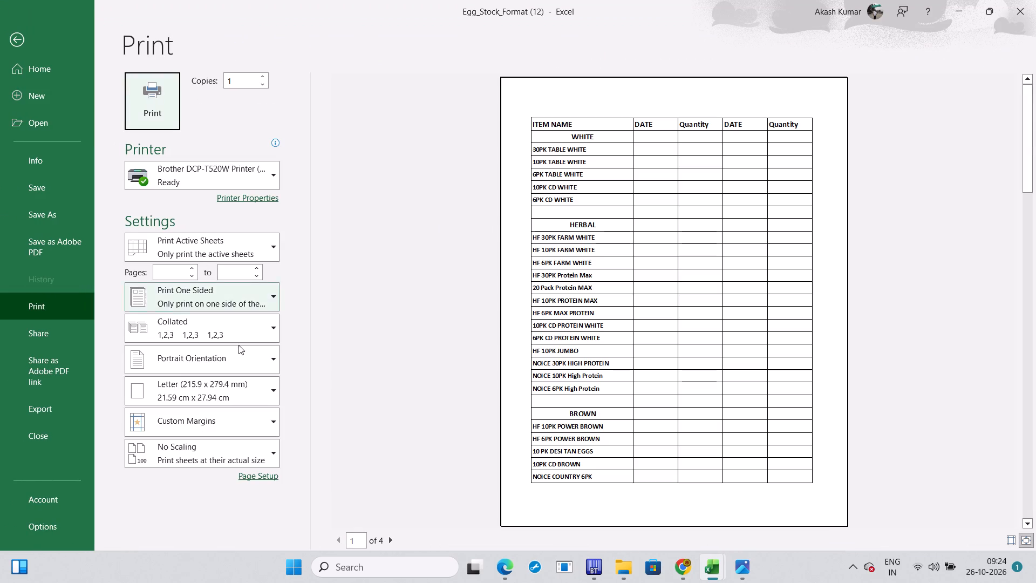
{"action": "left_click", "coordinate": [226, 448]}
{"action": "left_click", "coordinate": [201, 323]}
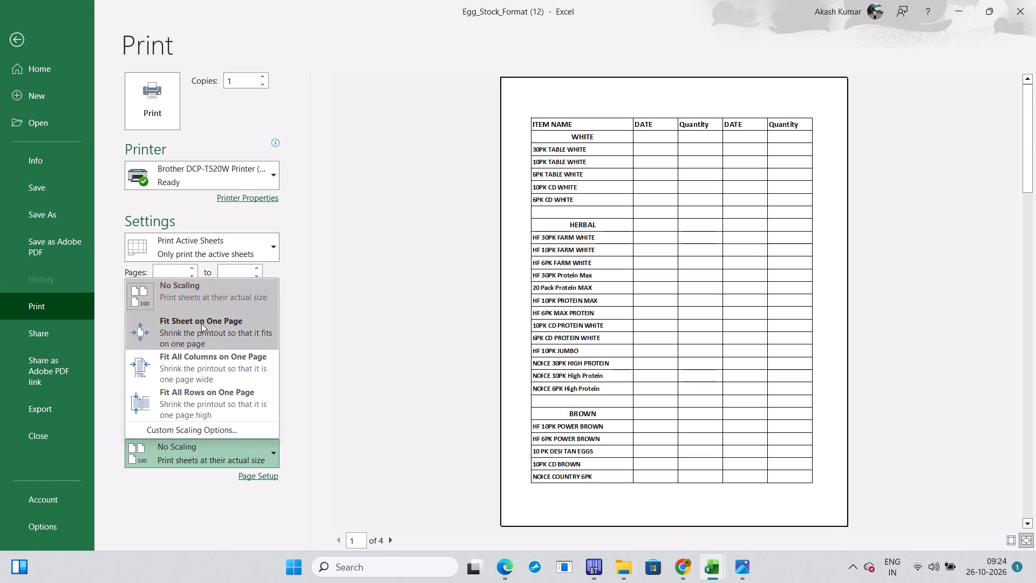
{"action": "left_click", "coordinate": [258, 79]}
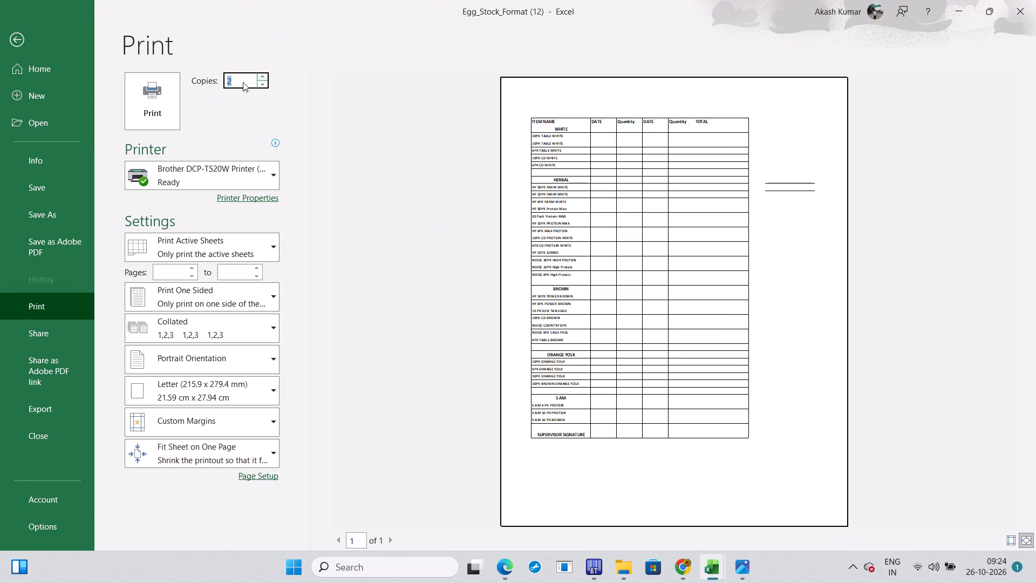
{"action": "left_click", "coordinate": [169, 104]}
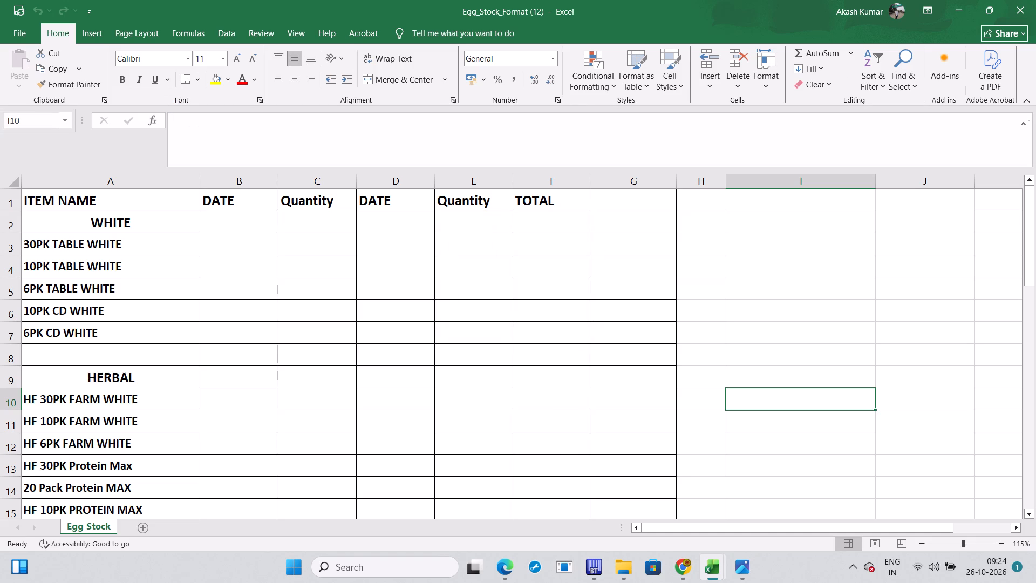
Switch to BarTender and print another 2000 serial numbers of the High Protein Egg 10pk label on the TSC TE244.
{"action": "left_click", "coordinate": [604, 571]}
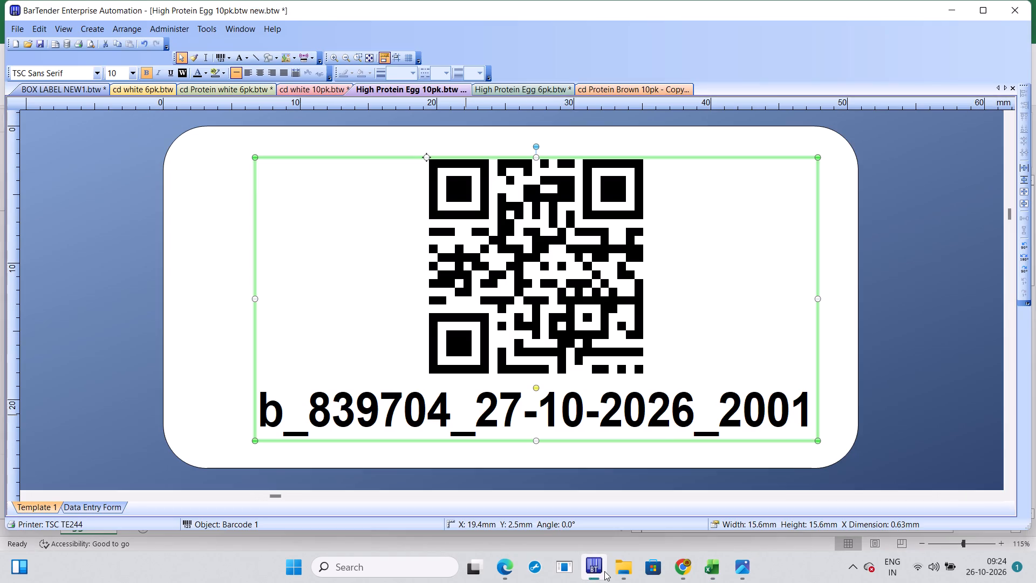
{"action": "key", "text": "ctrl+p"}
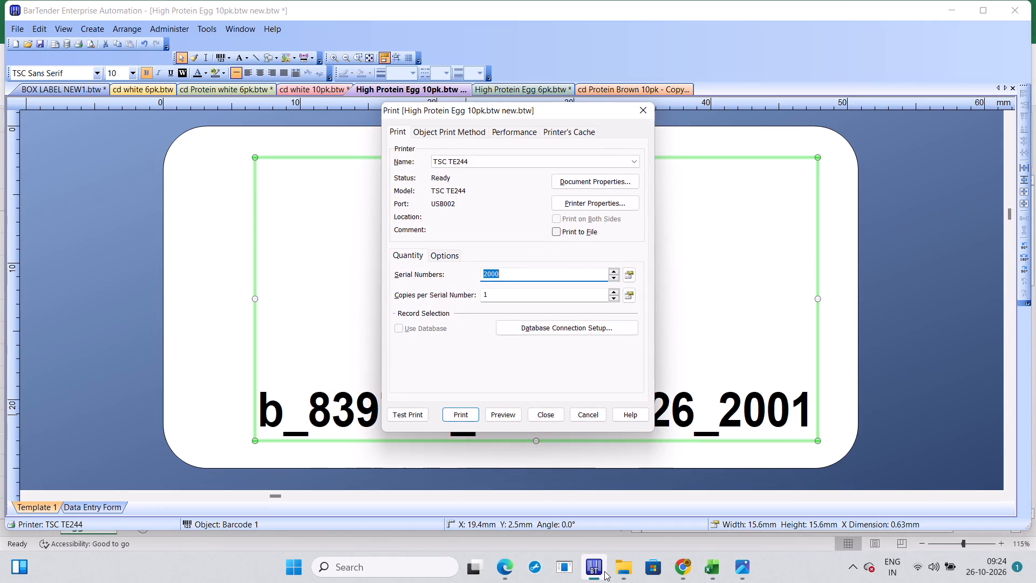
{"action": "left_click", "coordinate": [604, 571]}
{"action": "left_click", "coordinate": [452, 418]}
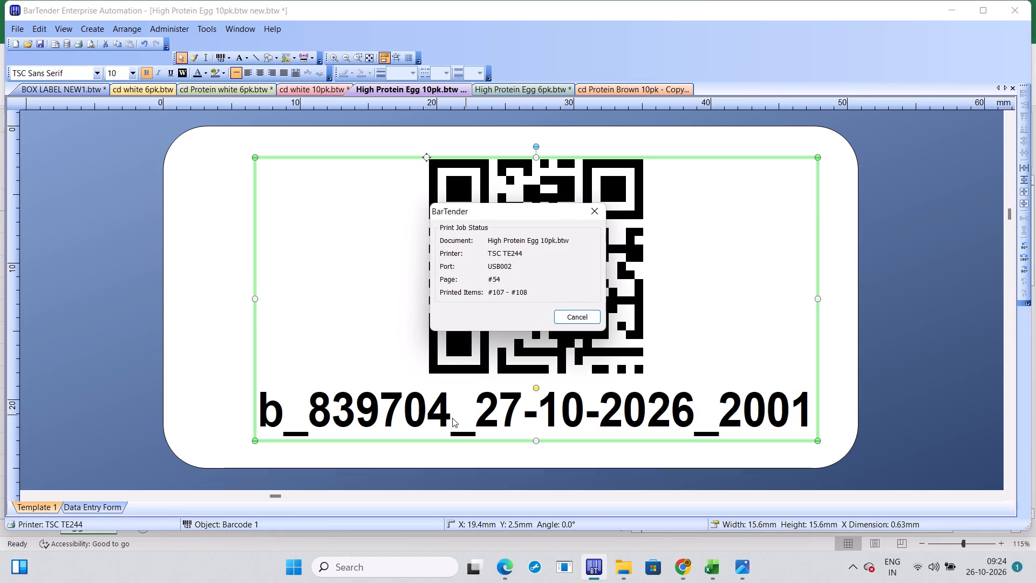
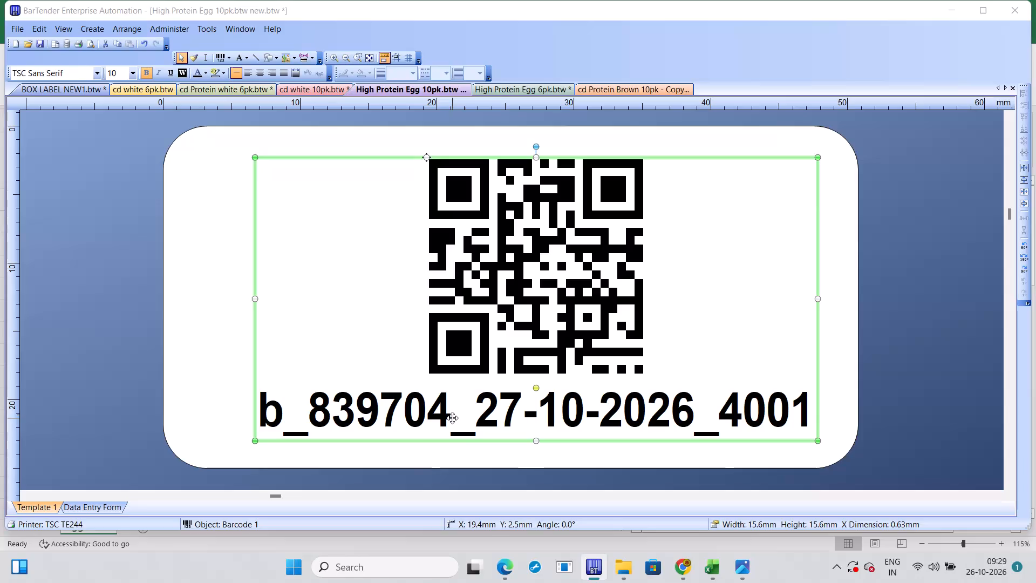
Print the next batch of 2000 serial numbers of the High Protein Egg 10pk label on the TSC TE244, one copy each.
{"action": "key", "text": "ctrl+p"}
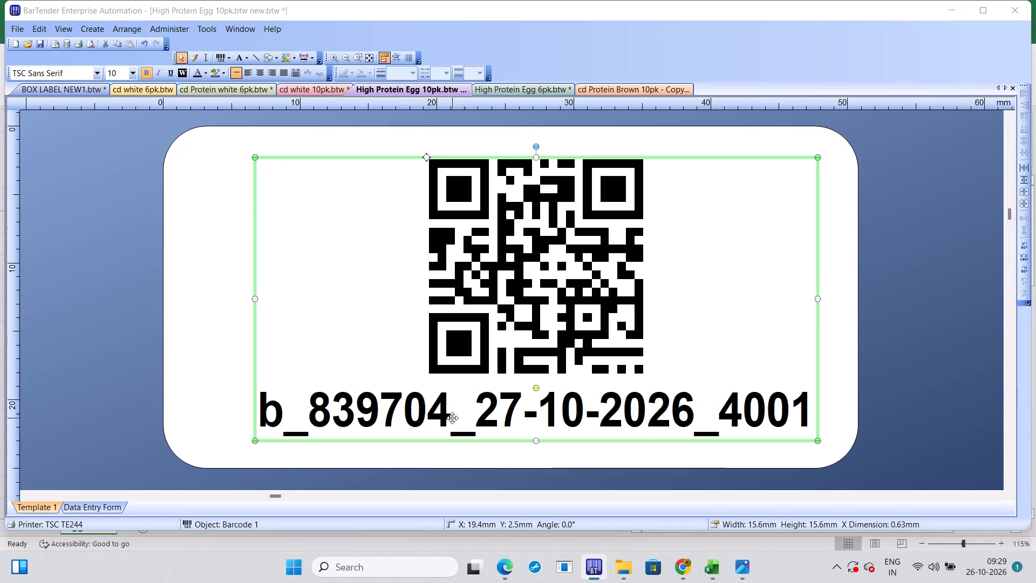
{"action": "left_click", "coordinate": [716, 307]}
{"action": "key", "text": "ctrl+p"}
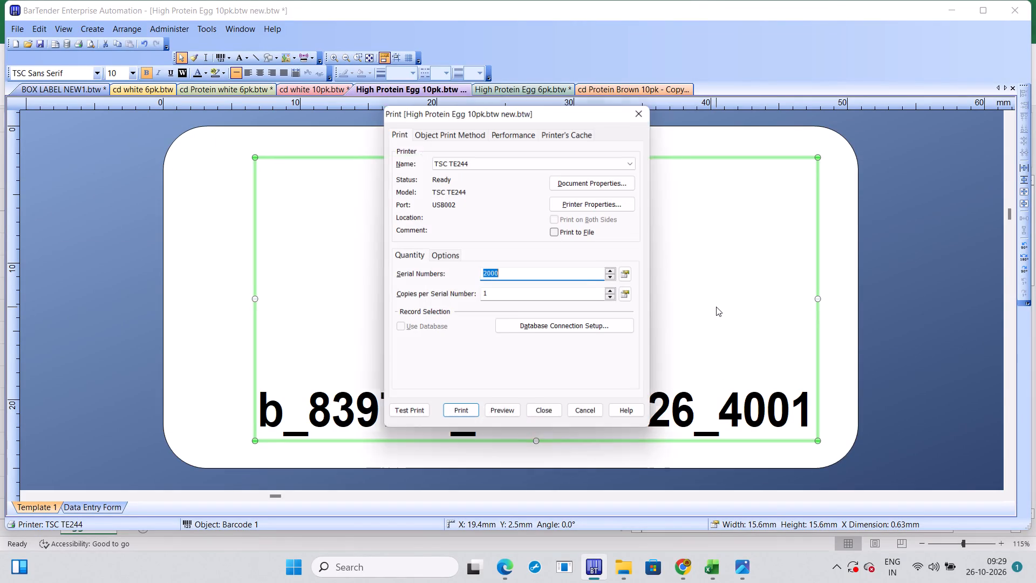
{"action": "left_click", "coordinate": [454, 408]}
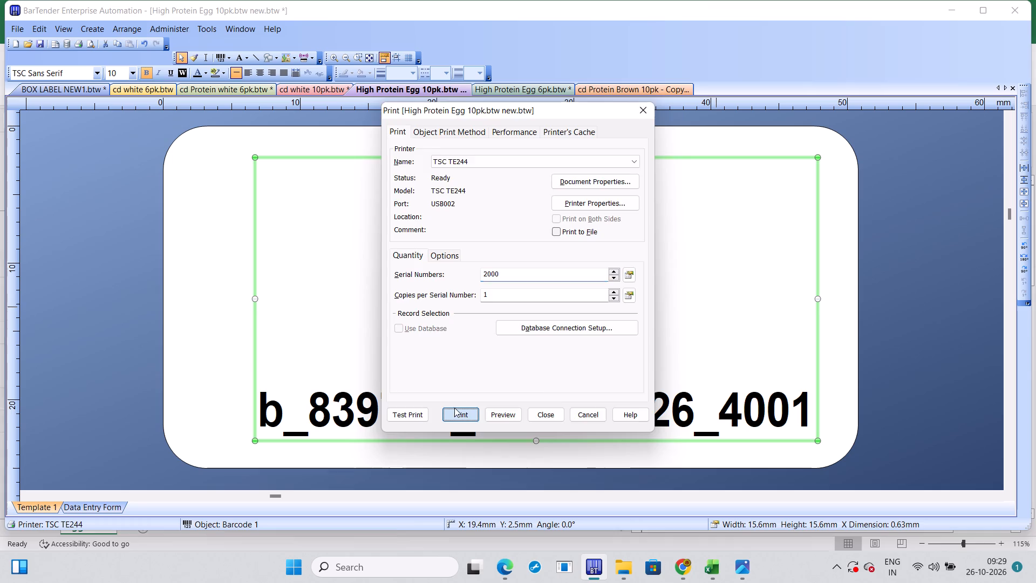
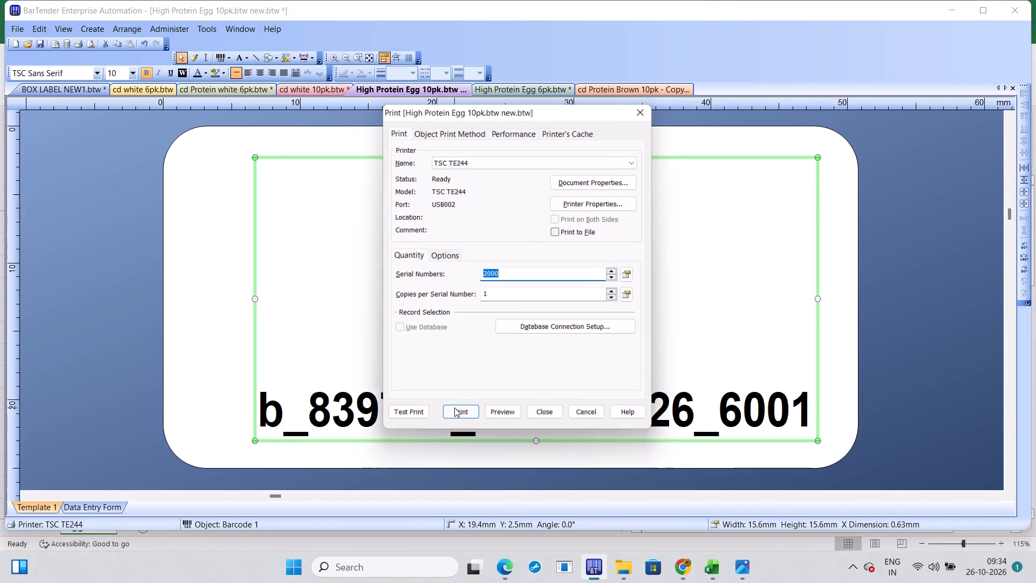
Print the High Protein Egg 10pk label batch starting at serial 6001 on the TSC TE244, 2000 serial numbers with one copy each.
{"action": "left_click", "coordinate": [454, 408]}
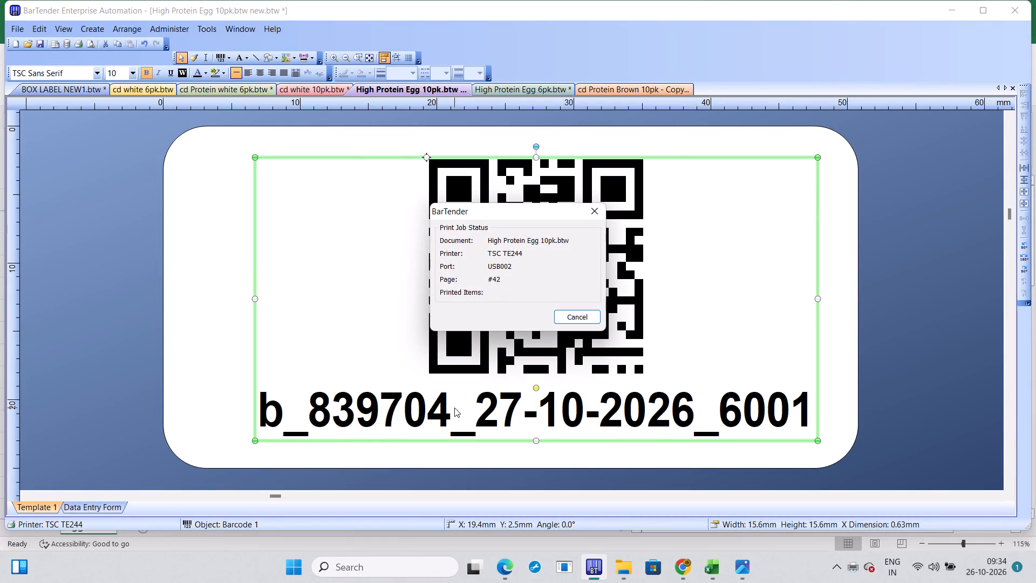
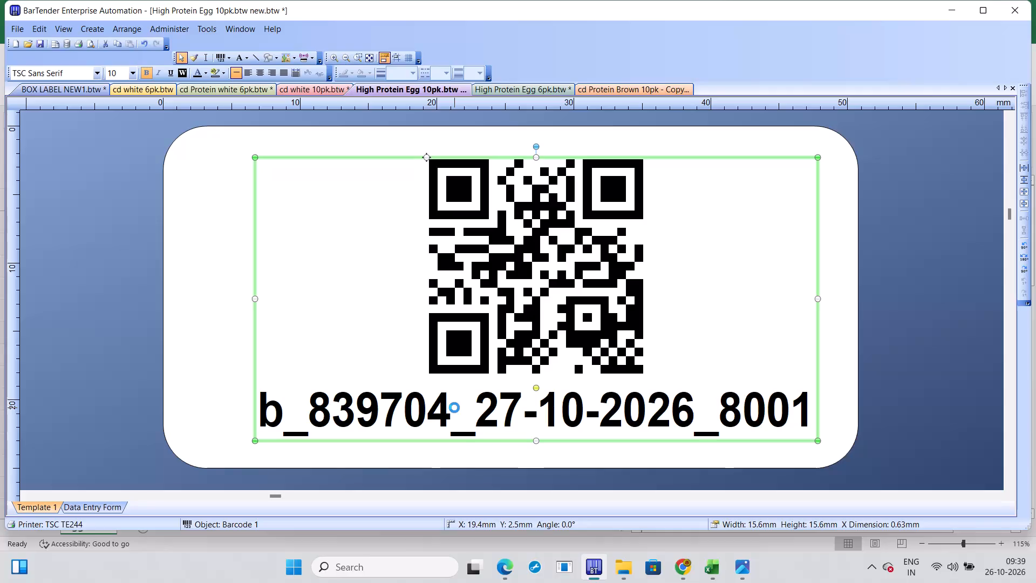
Print the High Protein Egg 10pk label batch starting at serial 8001 on the TSC TE244, with 500 serial numbers.
{"action": "key", "text": "5"}
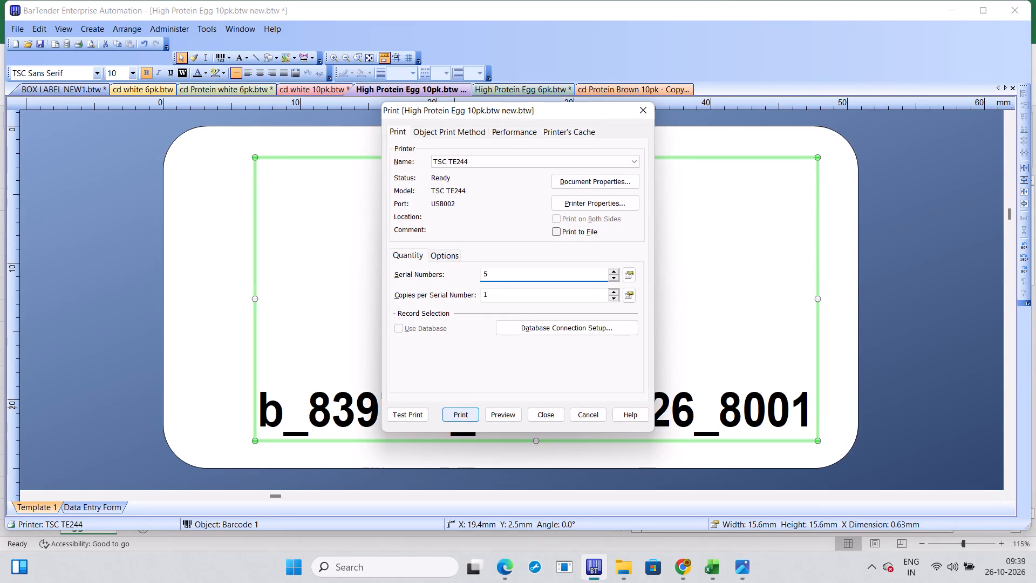
{"action": "type", "text": "00"}
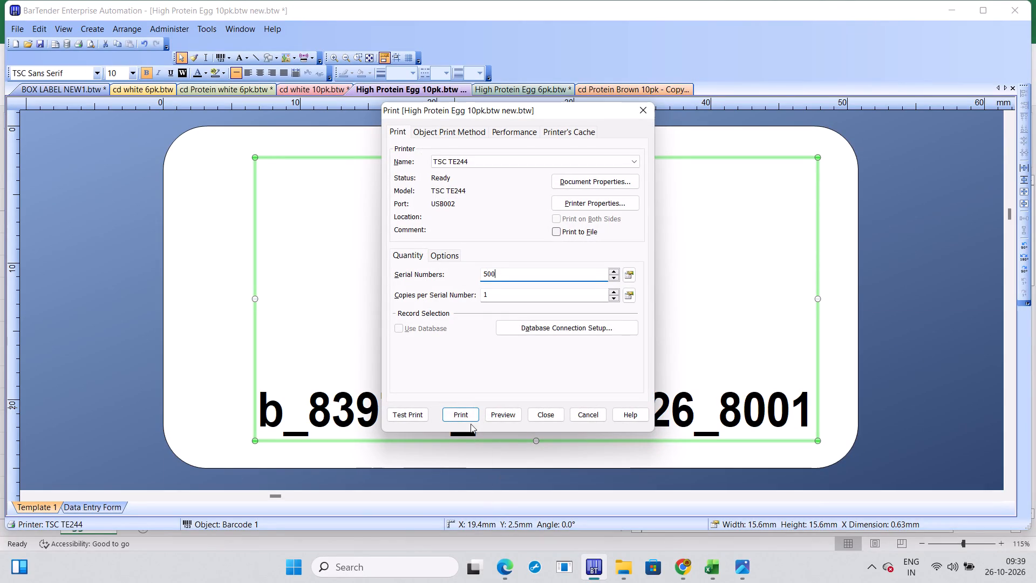
{"action": "left_click", "coordinate": [469, 418]}
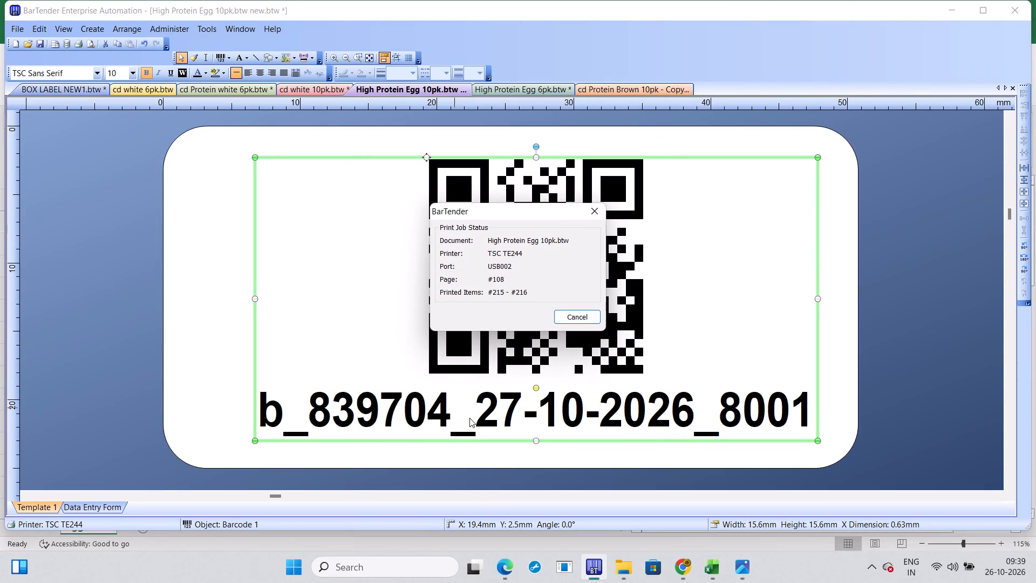
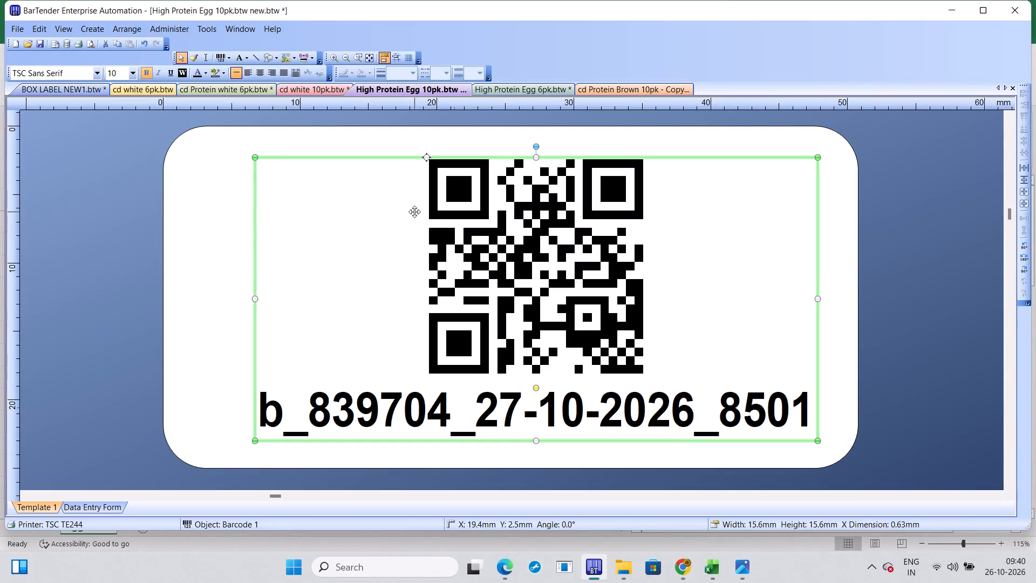
Set the High Protein Egg 6pk label's QR code data to b_853103_27-10-2026_0001.
{"action": "left_click", "coordinate": [545, 90]}
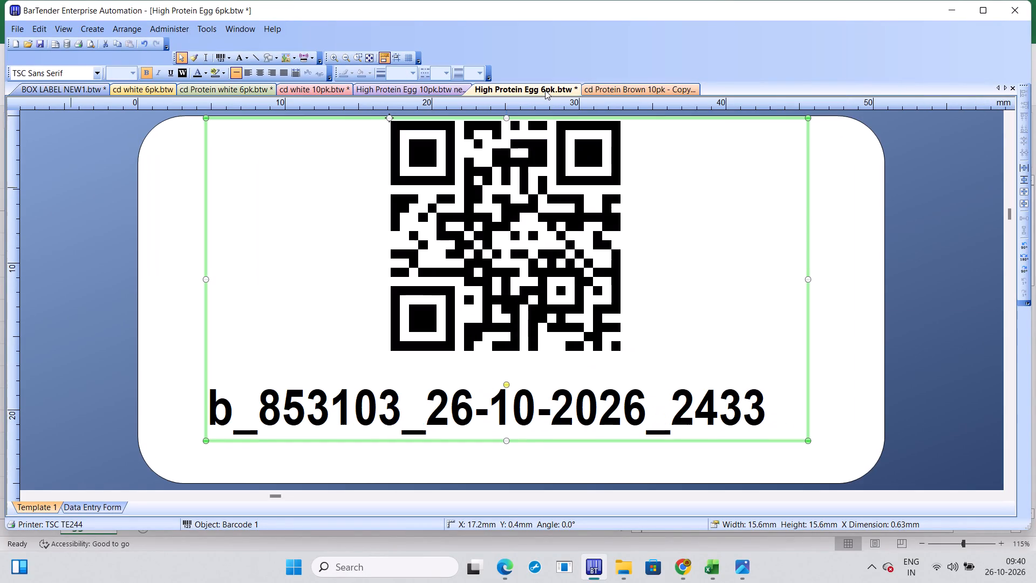
{"action": "double_click", "coordinate": [506, 247]}
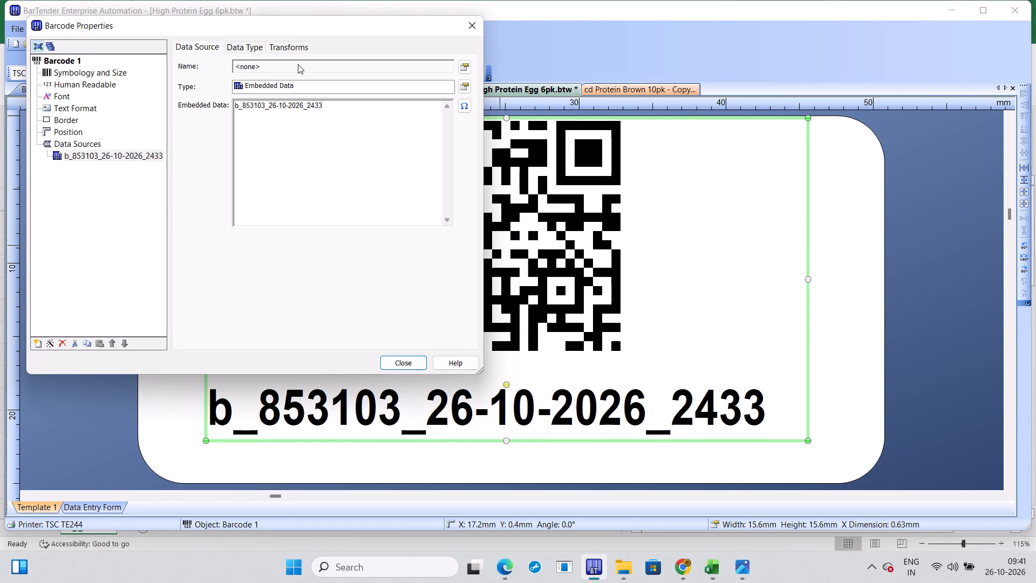
{"action": "left_click", "coordinate": [276, 104]}
{"action": "key", "text": "BackSpace"}
{"action": "key", "text": "7"}
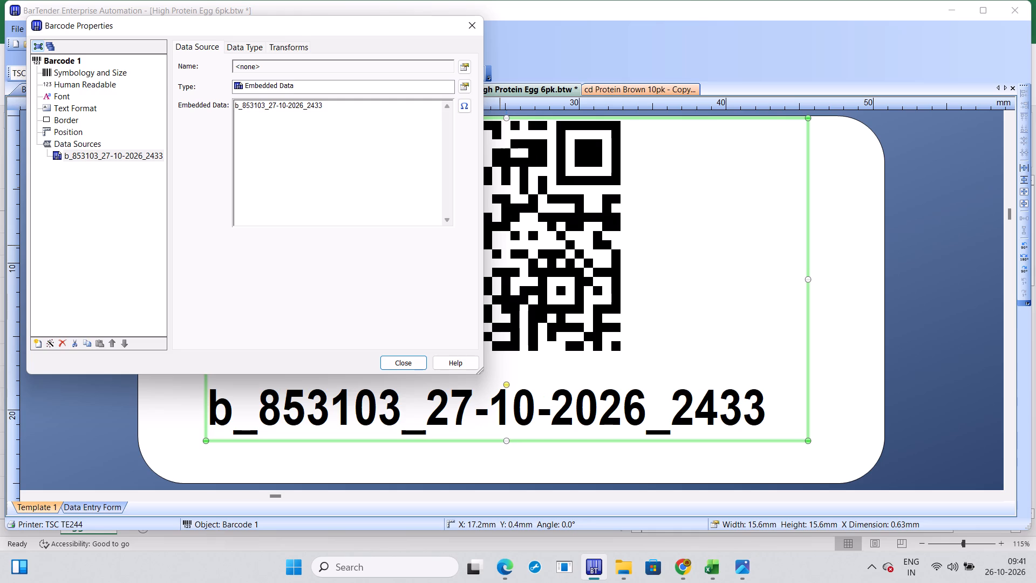
{"action": "left_click", "coordinate": [325, 106]}
{"action": "key", "text": "BackSpace"}
{"action": "key", "text": "BackSpace"}
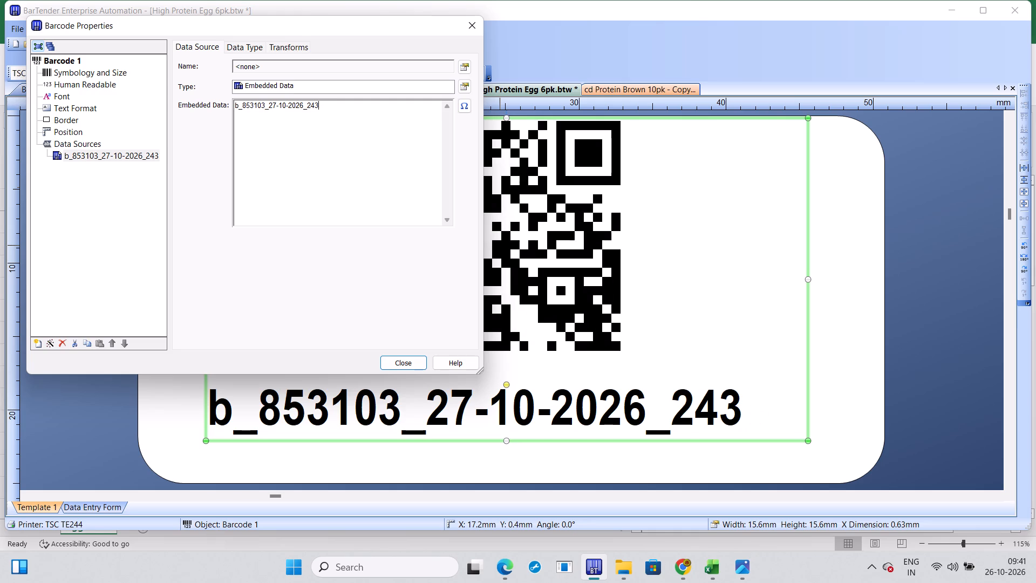
{"action": "key", "text": "BackSpace"}
{"action": "key", "text": "BackSpace"}
{"action": "type", "text": "000"}
{"action": "key", "text": "1"}
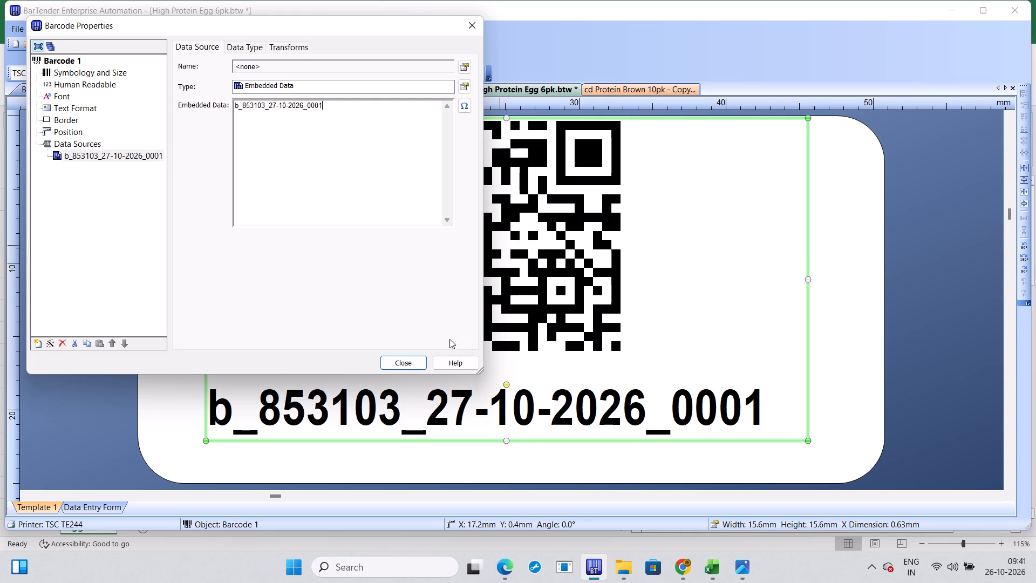
{"action": "left_click", "coordinate": [422, 362]}
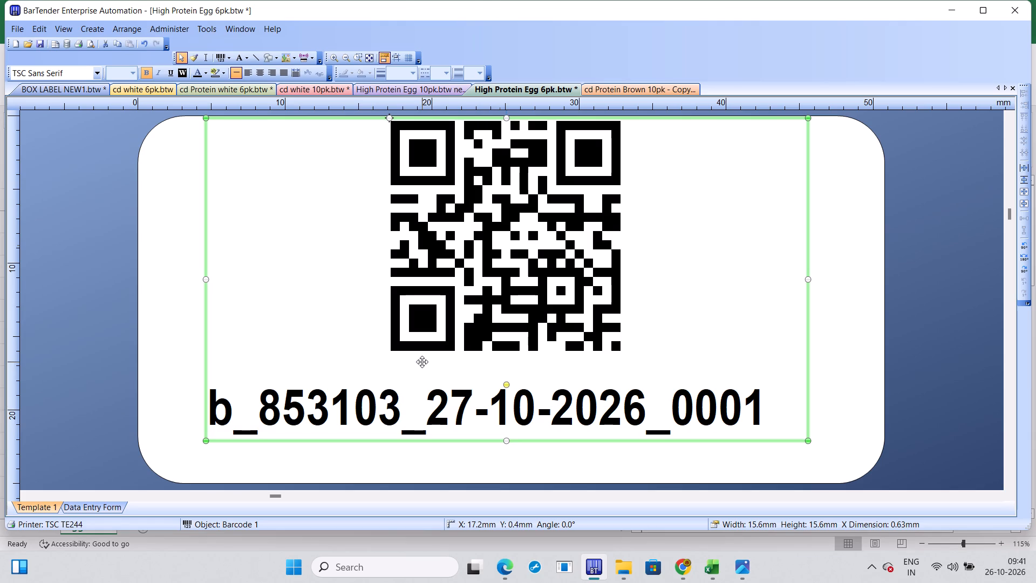
Print the High Protein Egg 6pk label batch on the TSC TE244 with 2000 serial numbers.
{"action": "key", "text": "ctrl+p"}
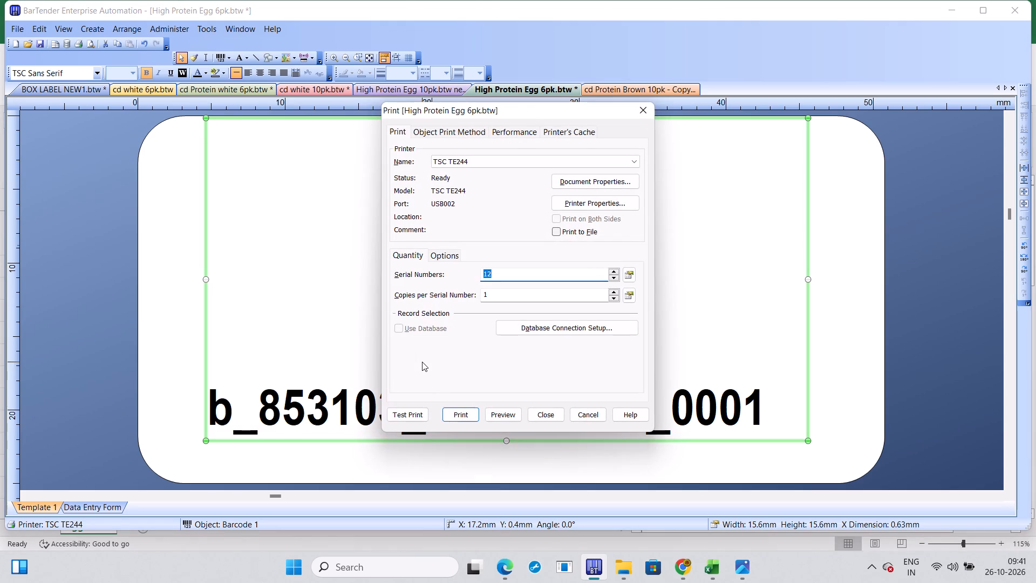
{"action": "key", "text": "2"}
{"action": "type", "text": "000"}
{"action": "left_click", "coordinate": [468, 416]}
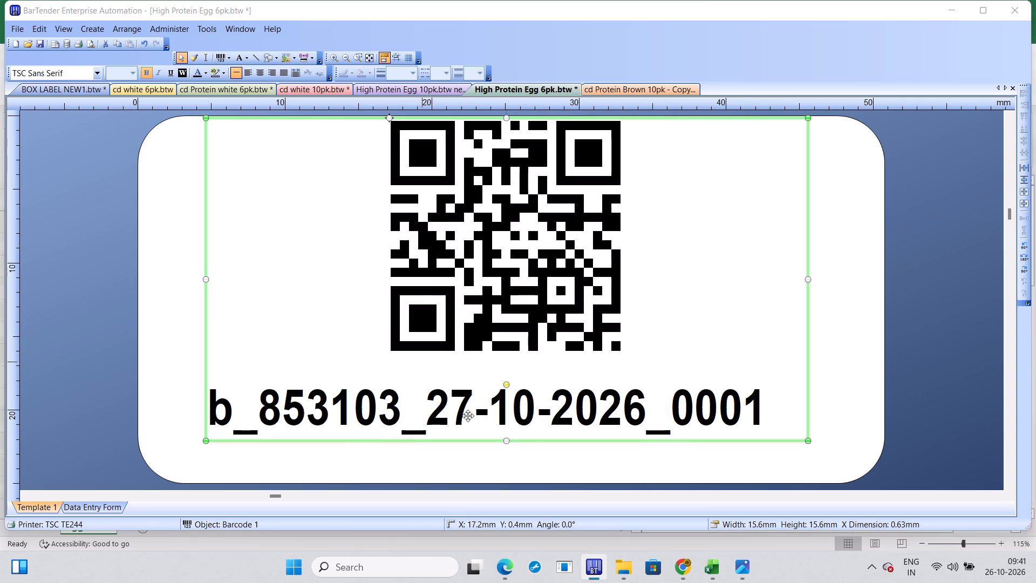
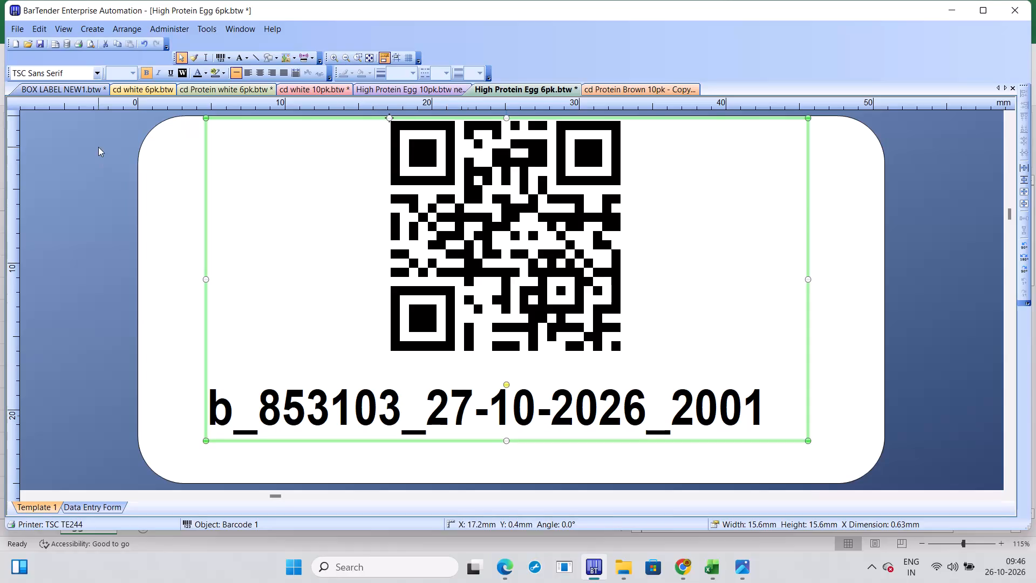
Change the product name line on the BOX LABEL NEW1 label to NOICE PROTEIN.
{"action": "left_click", "coordinate": [57, 86]}
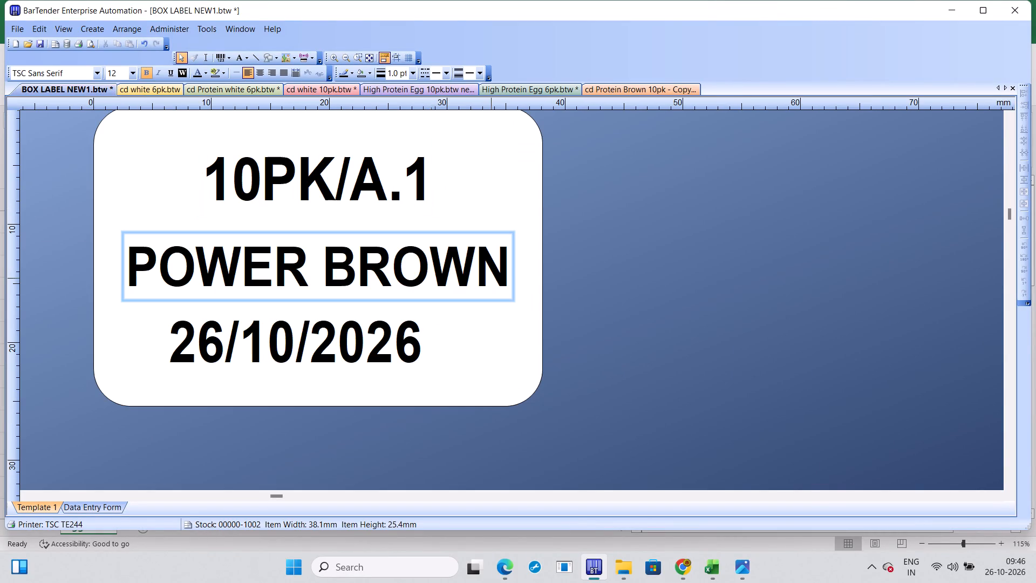
{"action": "left_click", "coordinate": [512, 272]}
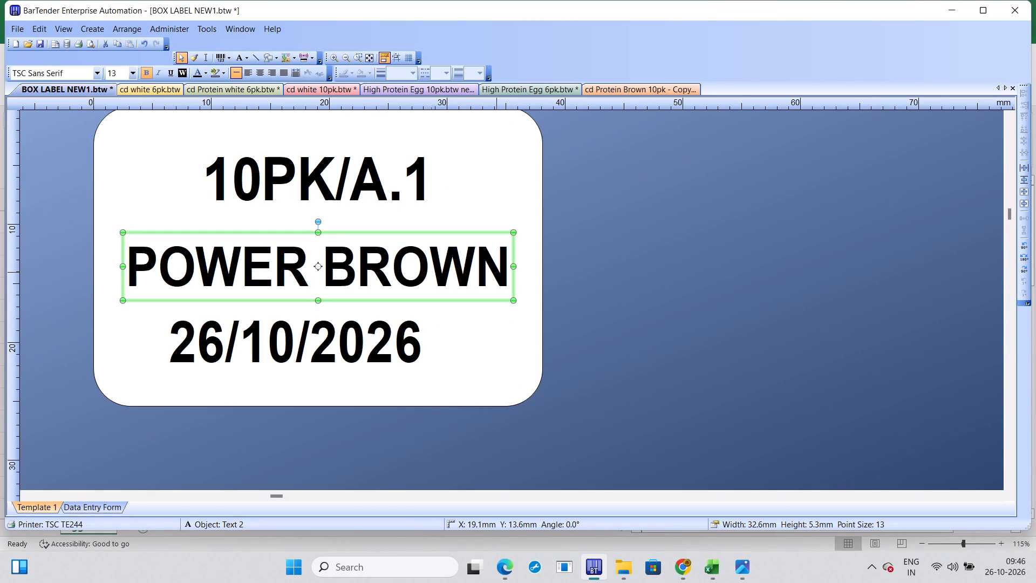
{"action": "left_click", "coordinate": [496, 272]}
{"action": "left_click", "coordinate": [502, 272]}
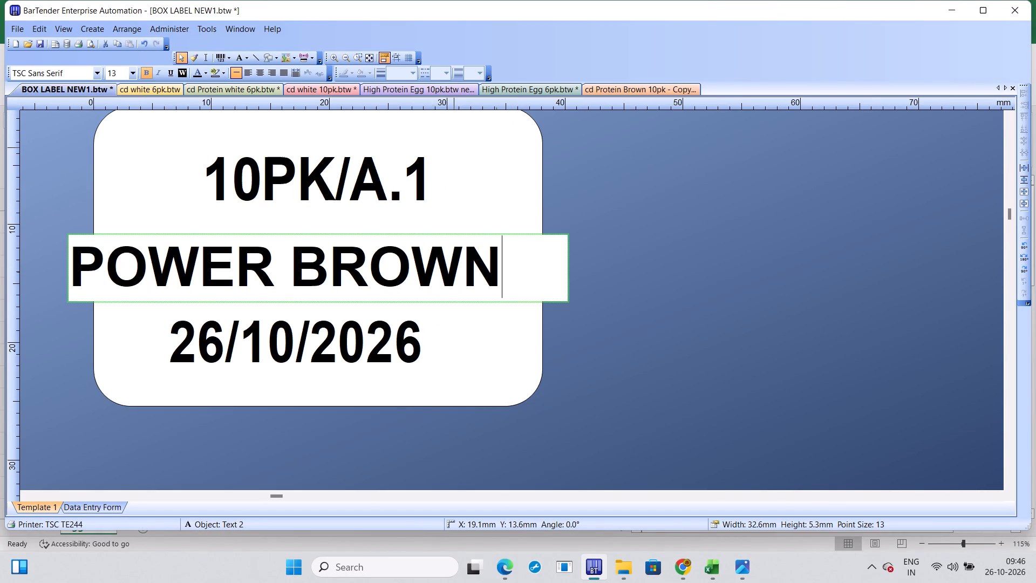
{"action": "key", "text": "BackSpace"}
{"action": "key", "text": "BackSpace"}
{"action": "key", "text": "BackSpace"}
{"action": "key", "text": "BackSpace"}
{"action": "key", "text": "BackSpace"}
{"action": "key", "text": "BackSpace"}
{"action": "key", "text": "BackSpace"}
{"action": "key", "text": "BackSpace"}
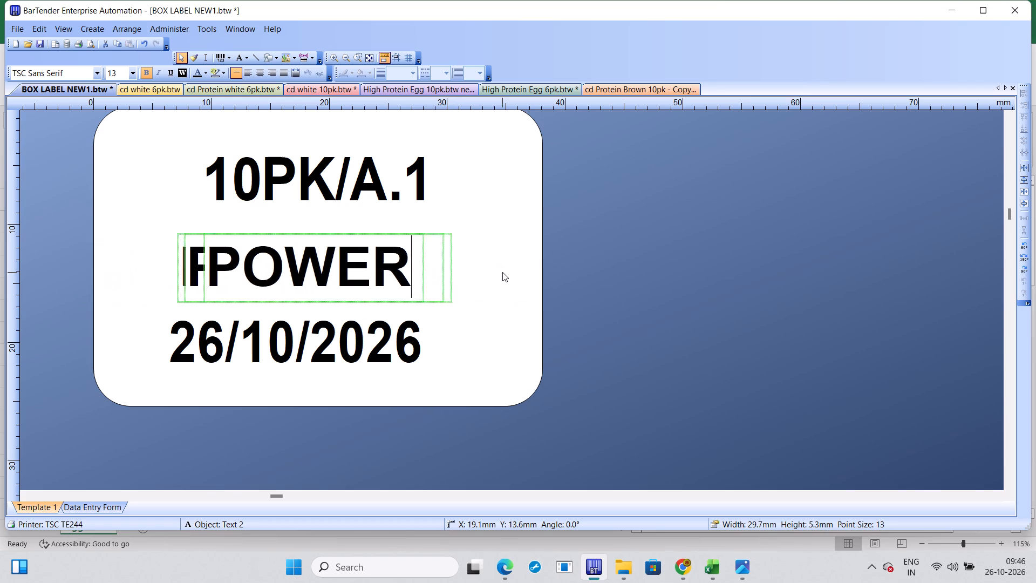
{"action": "key", "text": "BackSpace"}
{"action": "key", "text": "BackSpace"}
{"action": "key", "text": "BackSpace"}
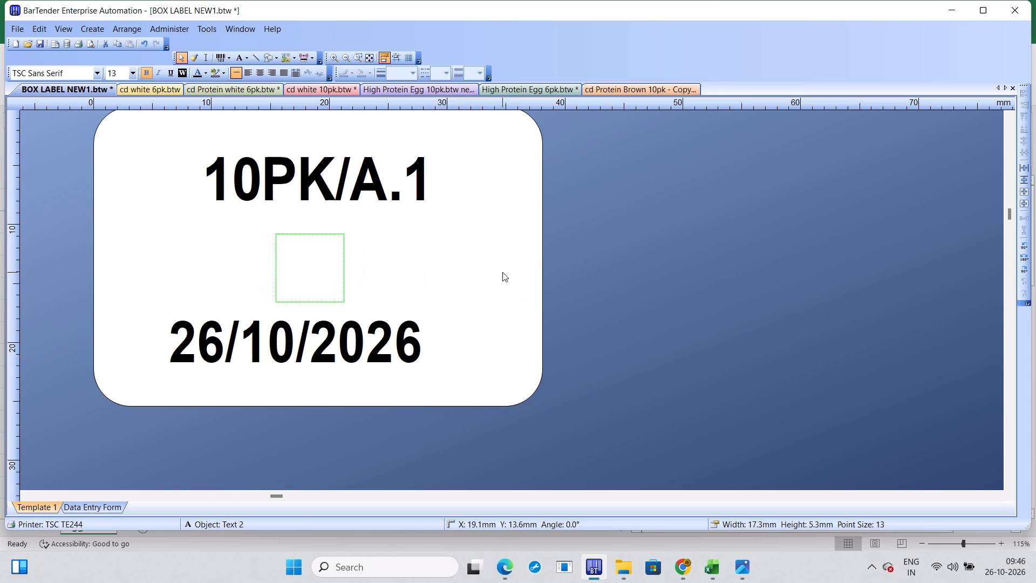
{"action": "type", "text": "NOIC"}
{"action": "key", "text": "e"}
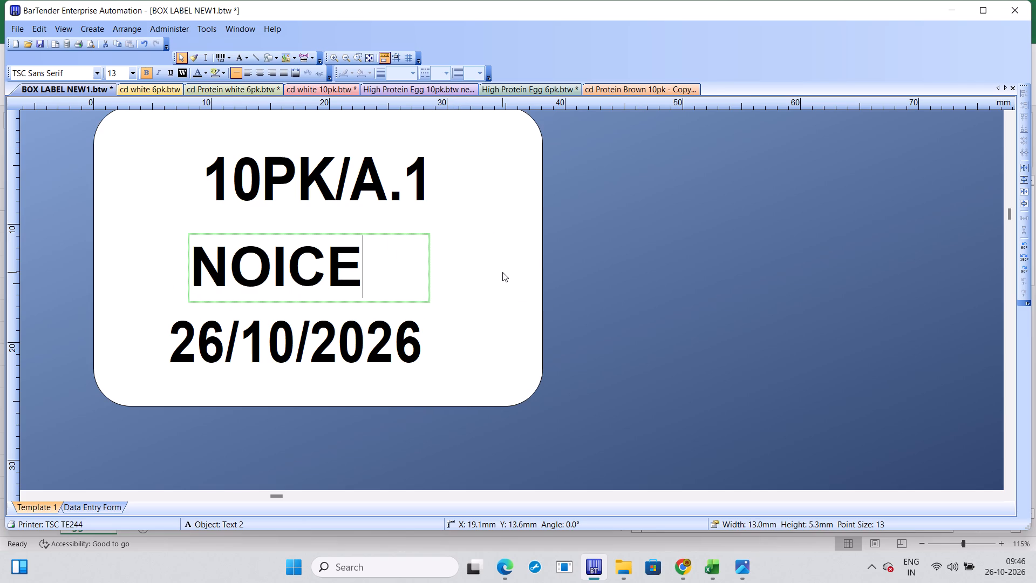
{"action": "key", "text": "space"}
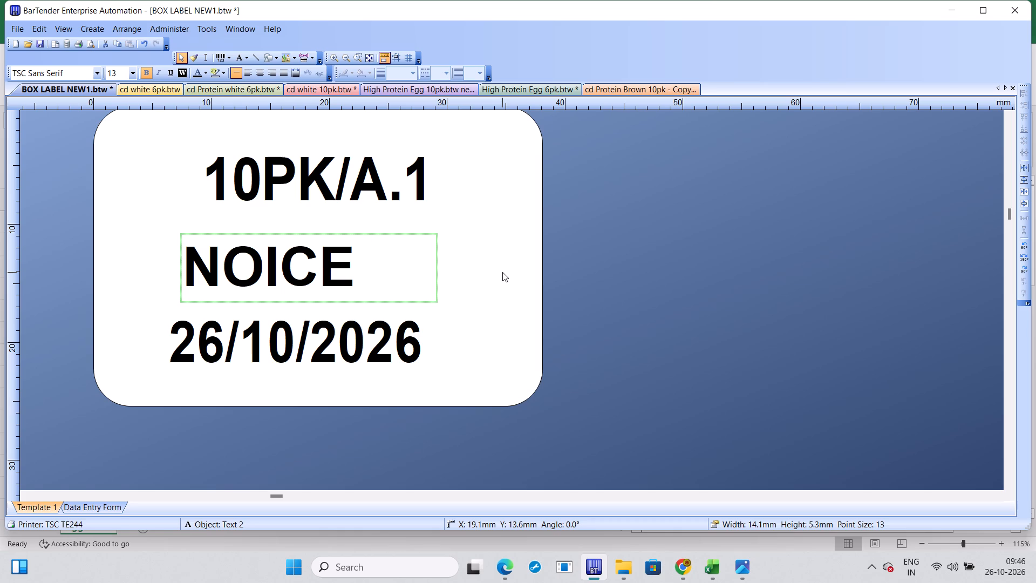
{"action": "key", "text": "p"}
{"action": "type", "text": "ROTE"}
{"action": "type", "text": "IN"}
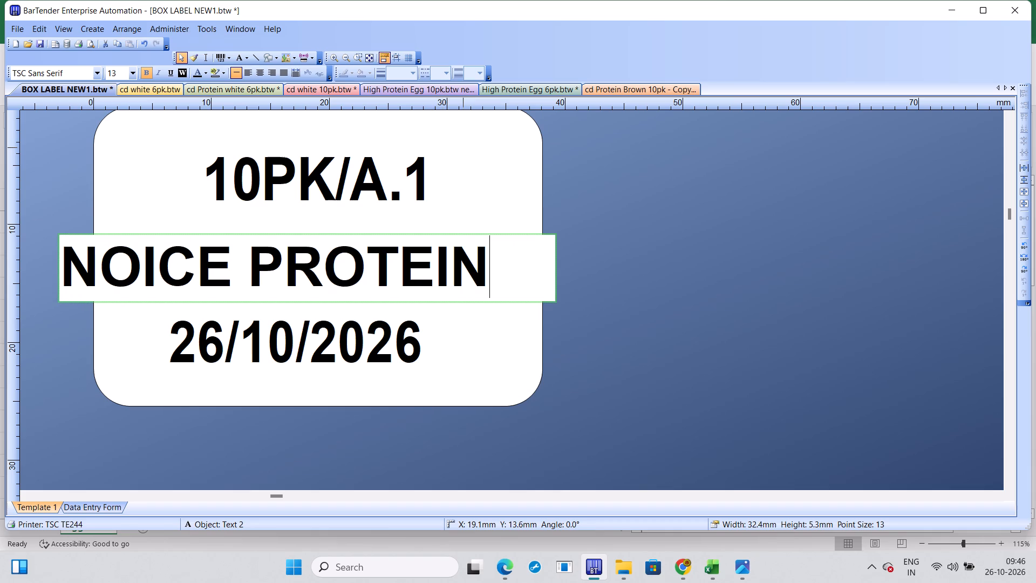
{"action": "key", "text": "ctrl+p"}
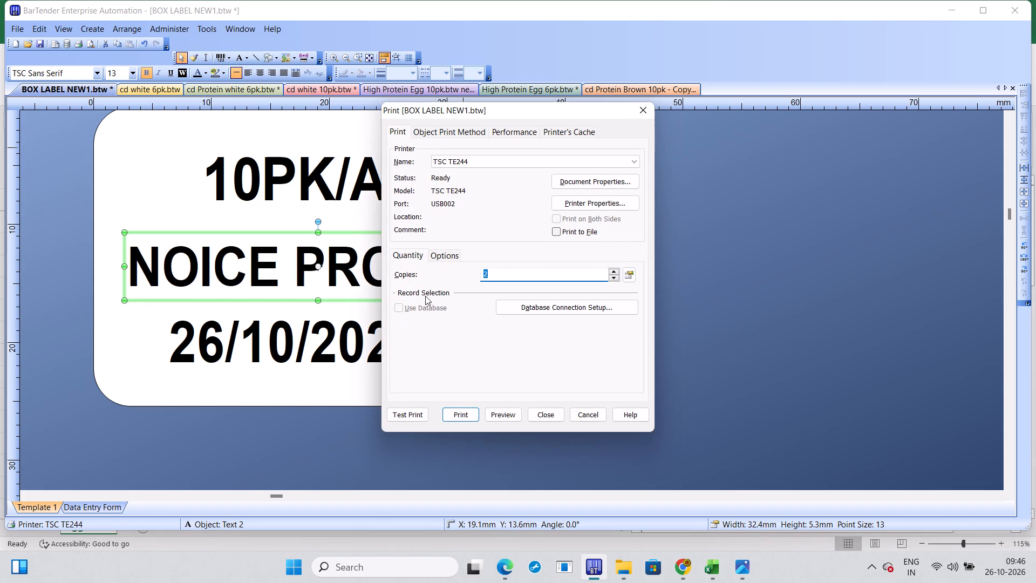
{"action": "left_click", "coordinate": [644, 113]}
Set the date line on the box label to 27/10/2026.
{"action": "left_click", "coordinate": [231, 339]}
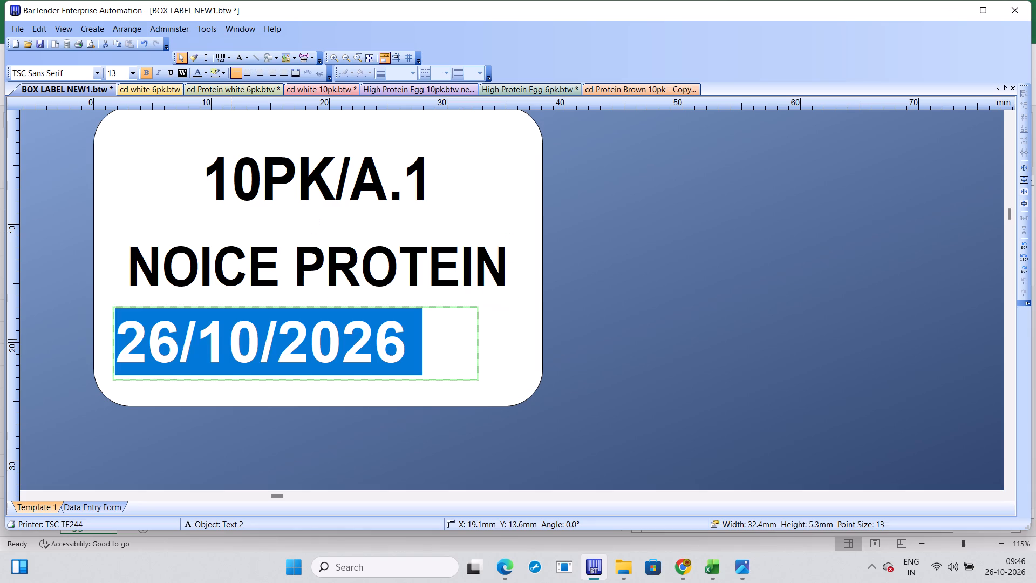
{"action": "left_click", "coordinate": [182, 342]}
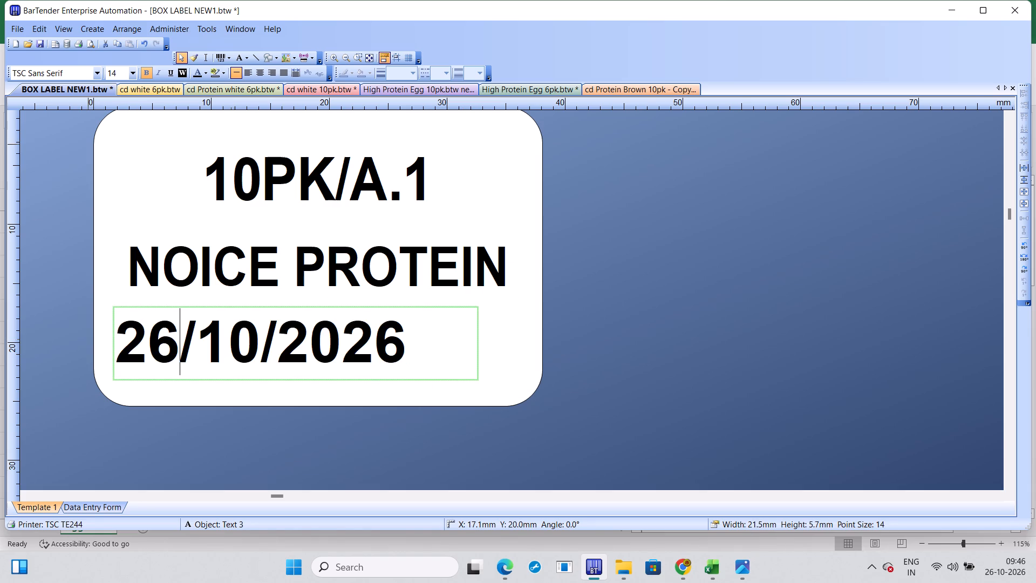
{"action": "key", "text": "BackSpace"}
{"action": "key", "text": "7"}
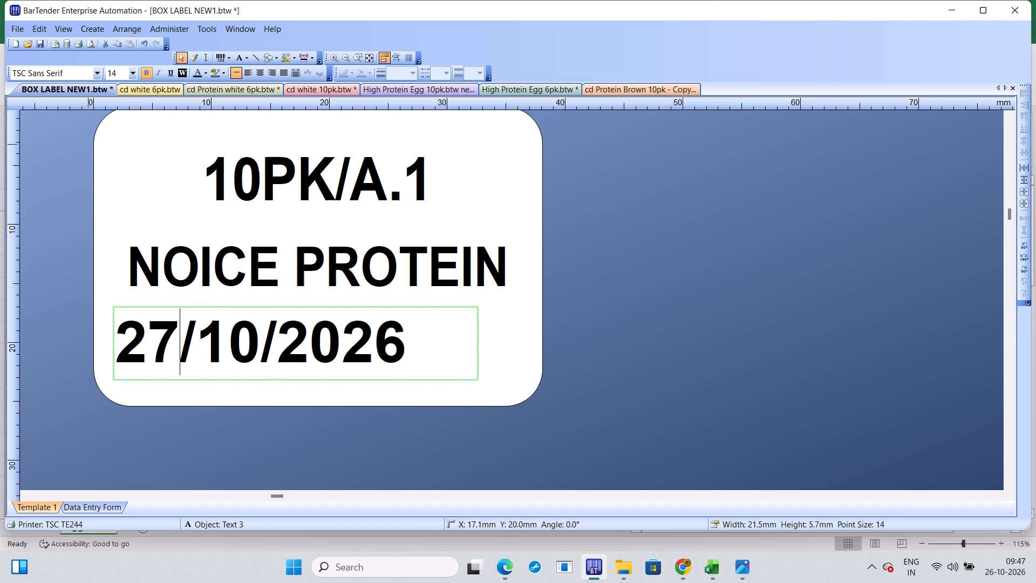
Print 350 copies of the NOICE PROTEIN 10PK/A.1 box label on the TSC TE244.
{"action": "key", "text": "ctrl+p"}
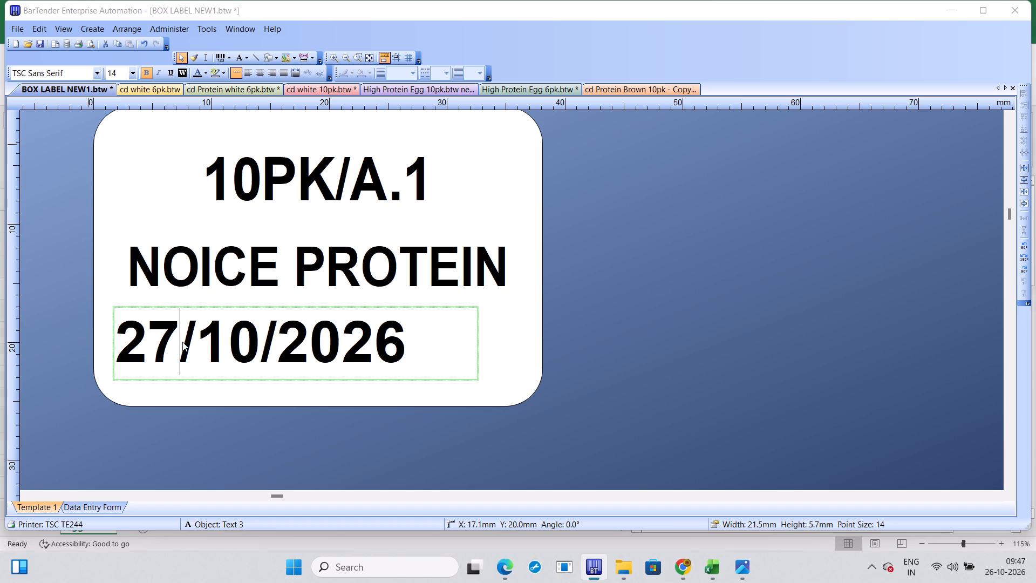
{"action": "key", "text": "3"}
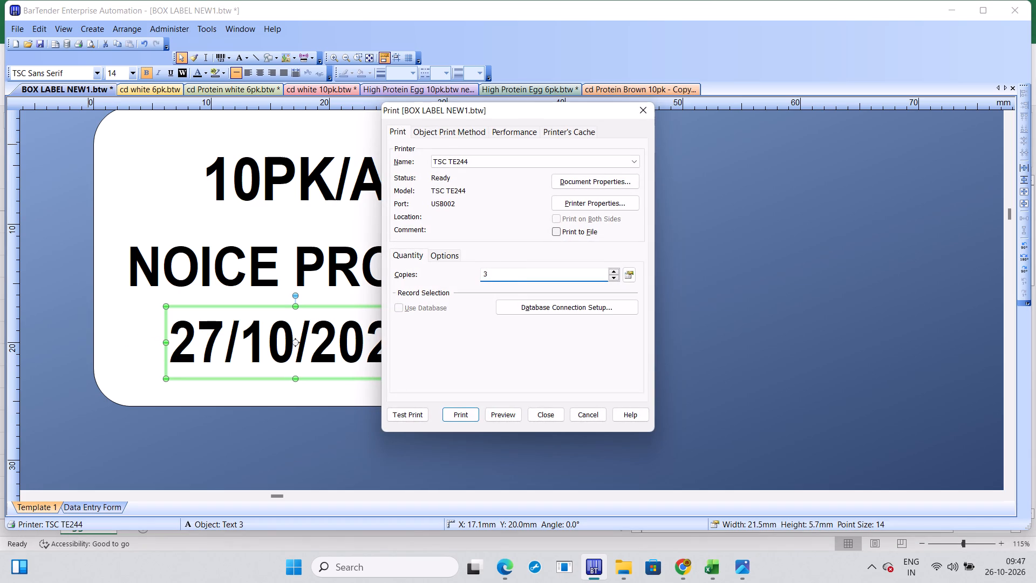
{"action": "type", "text": "50"}
{"action": "left_click", "coordinate": [460, 418]}
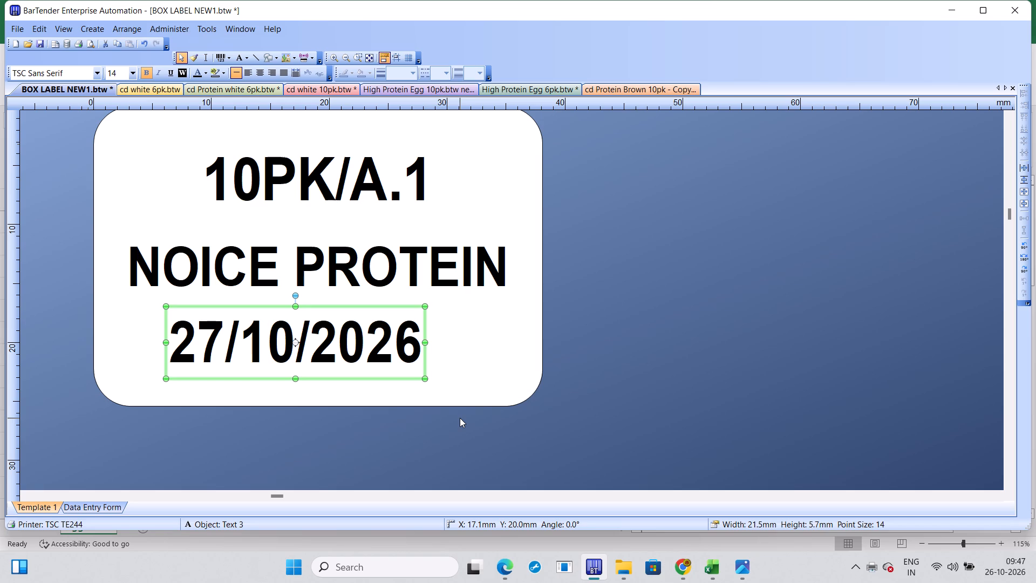
Shift the NOICE PROTEIN text on the box label to the right by adding two leading spaces.
{"action": "left_click", "coordinate": [133, 274]}
{"action": "left_click", "coordinate": [135, 272]}
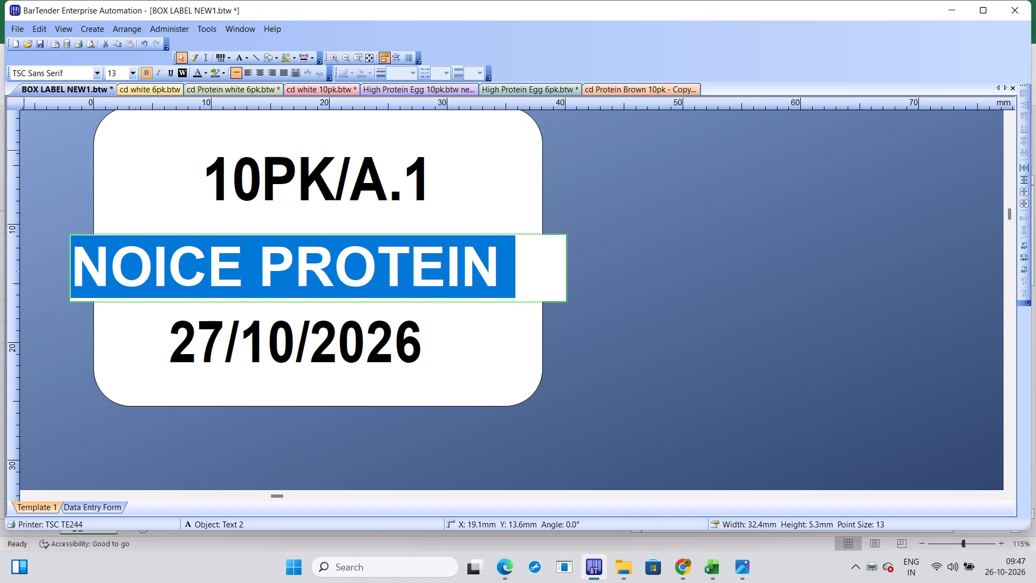
{"action": "left_click", "coordinate": [73, 272]}
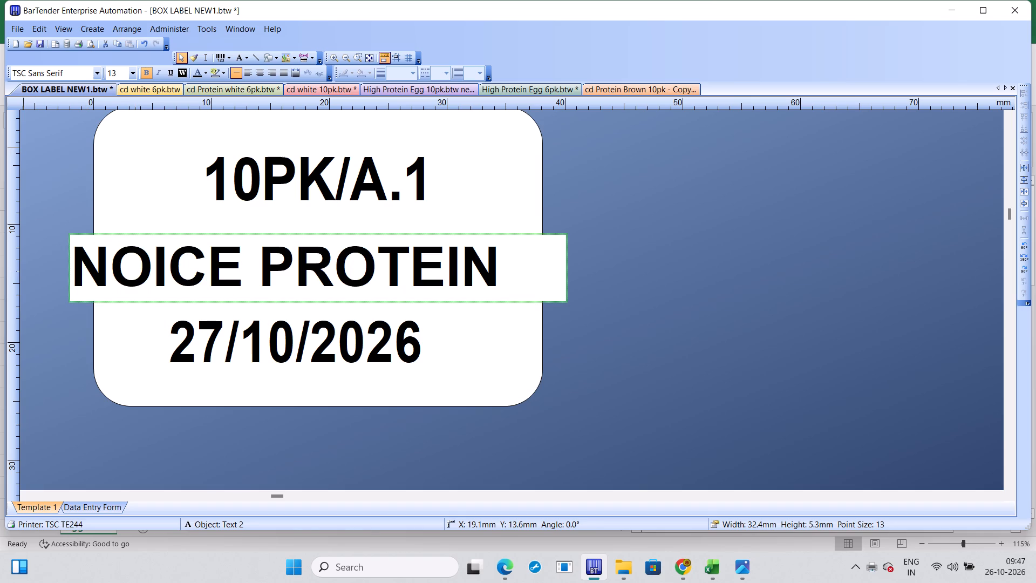
{"action": "key", "text": "space"}
{"action": "key", "text": "space"}
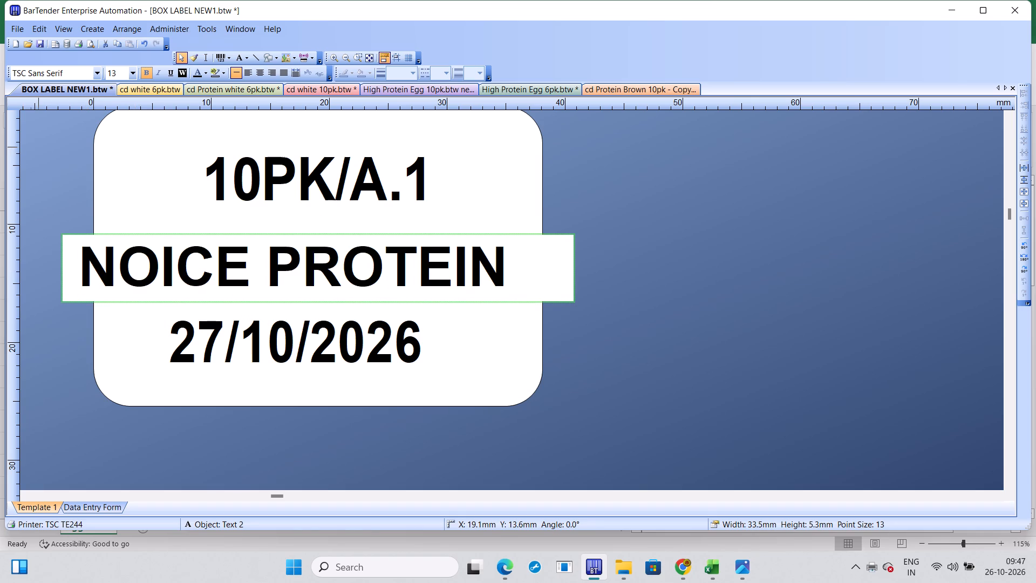
{"action": "key", "text": "ctrl+p"}
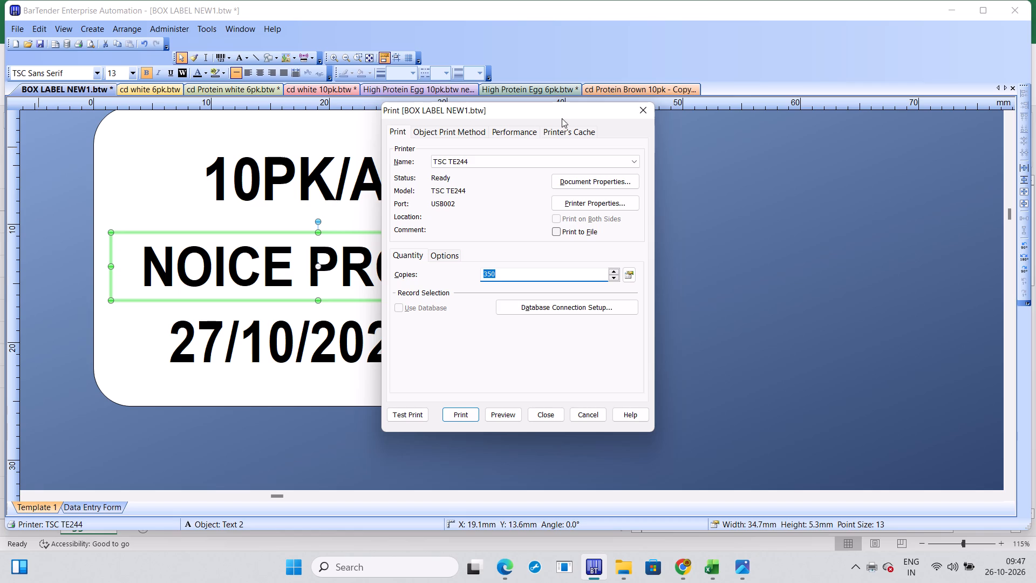
{"action": "left_click", "coordinate": [653, 110]}
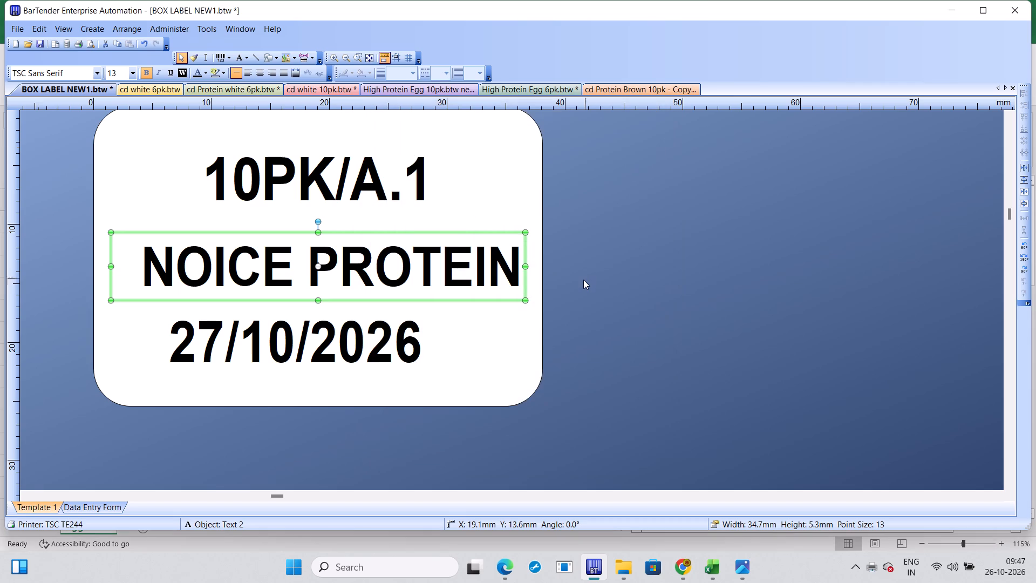
{"action": "left_click", "coordinate": [583, 281]}
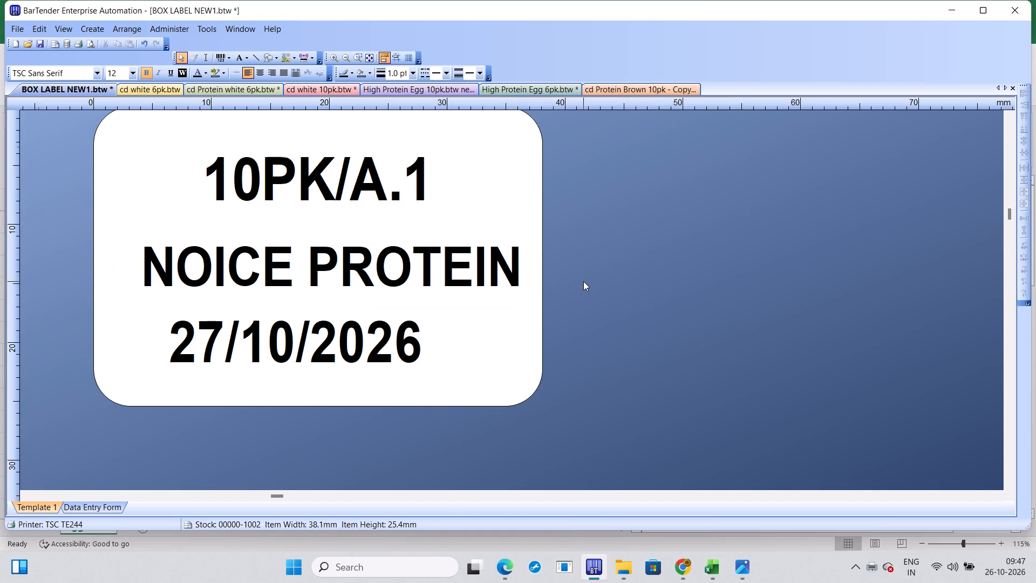
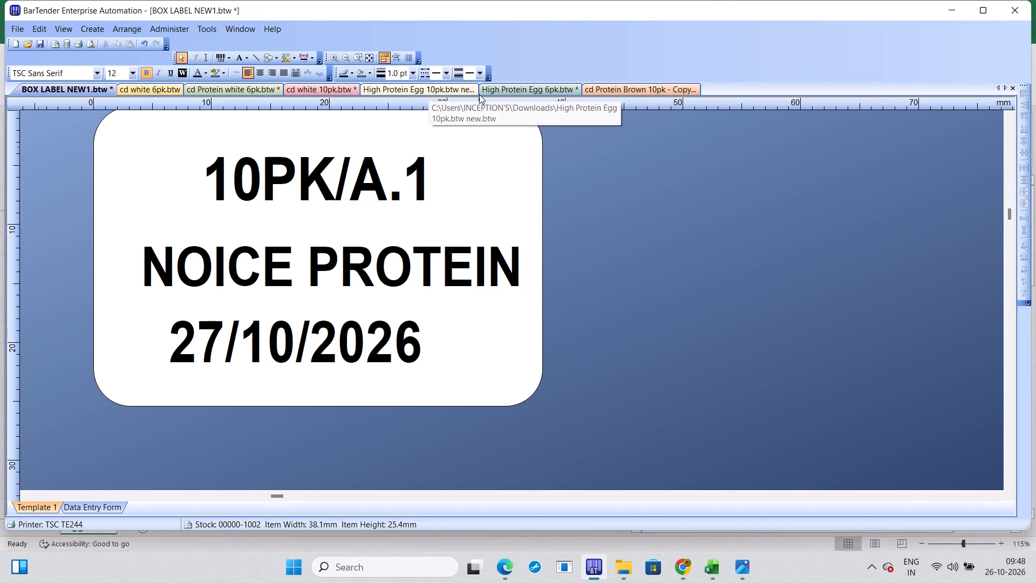
Switch to the open High Protein Egg 6pk label document.
{"action": "left_click", "coordinate": [505, 94]}
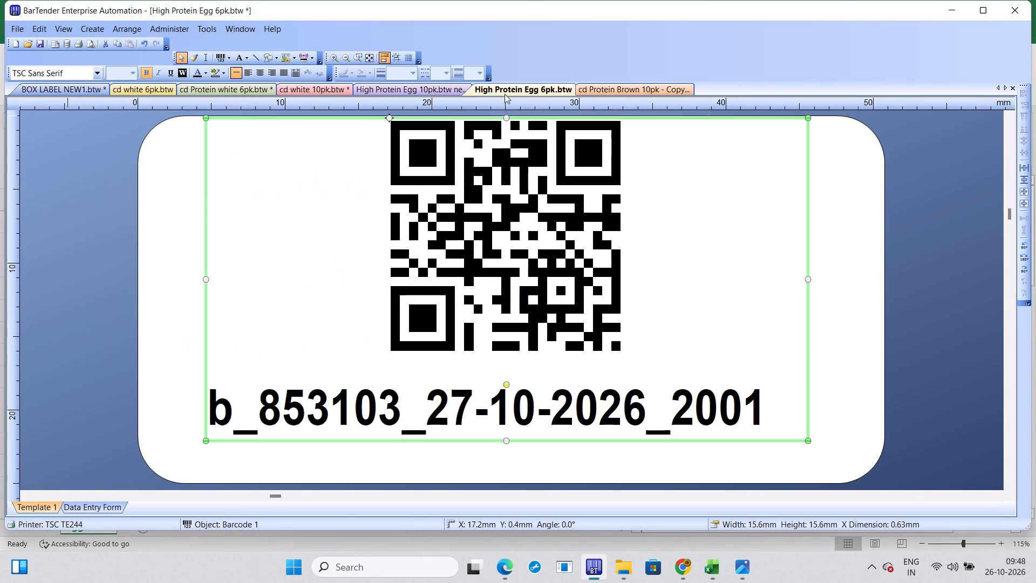
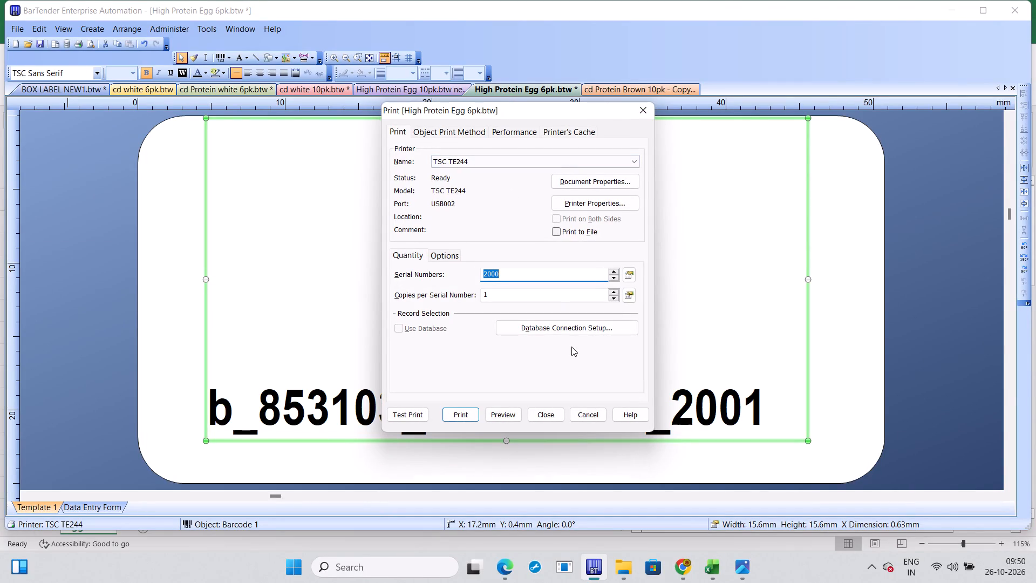
Print the High Protein Egg 6pk labels on the TSC TE244 with 2000 serial numbers and 1 copy per serial number.
{"action": "left_click", "coordinate": [471, 420]}
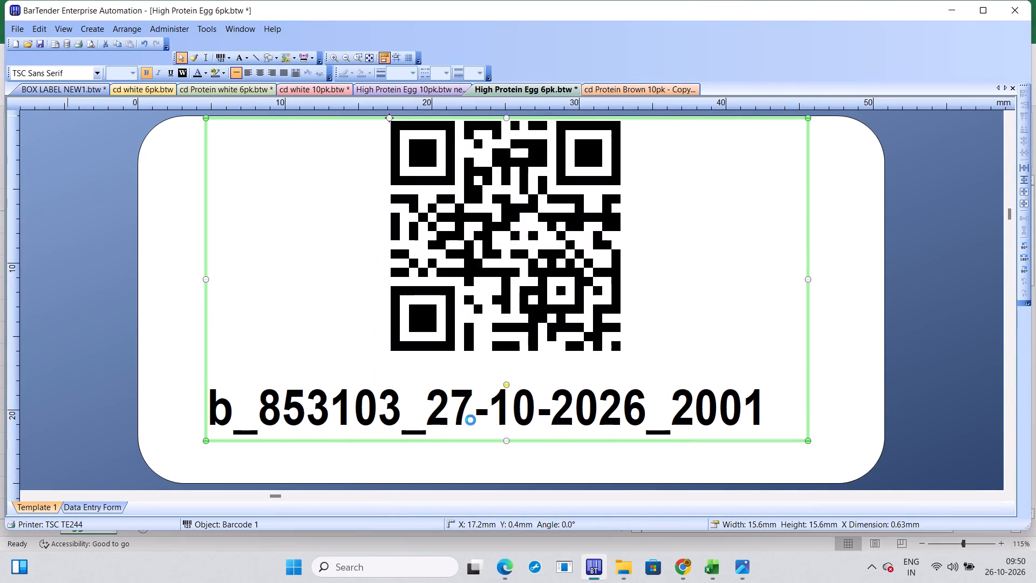
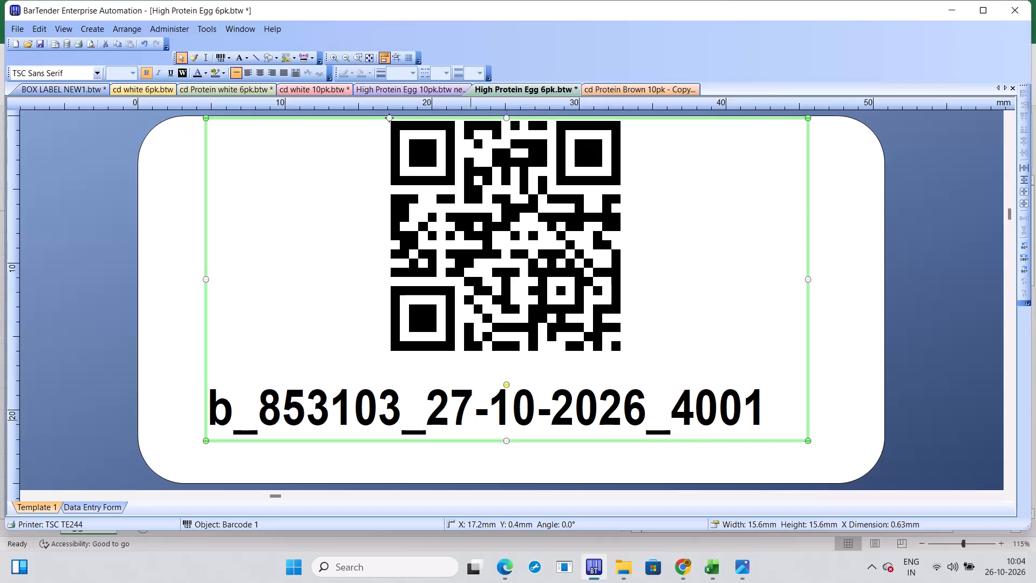
Print the next batch of High Protein Egg 6pk labels on the TSC TE244 with 1200 serial numbers and 1 copy each.
{"action": "type", "text": "12"}
{"action": "type", "text": "00"}
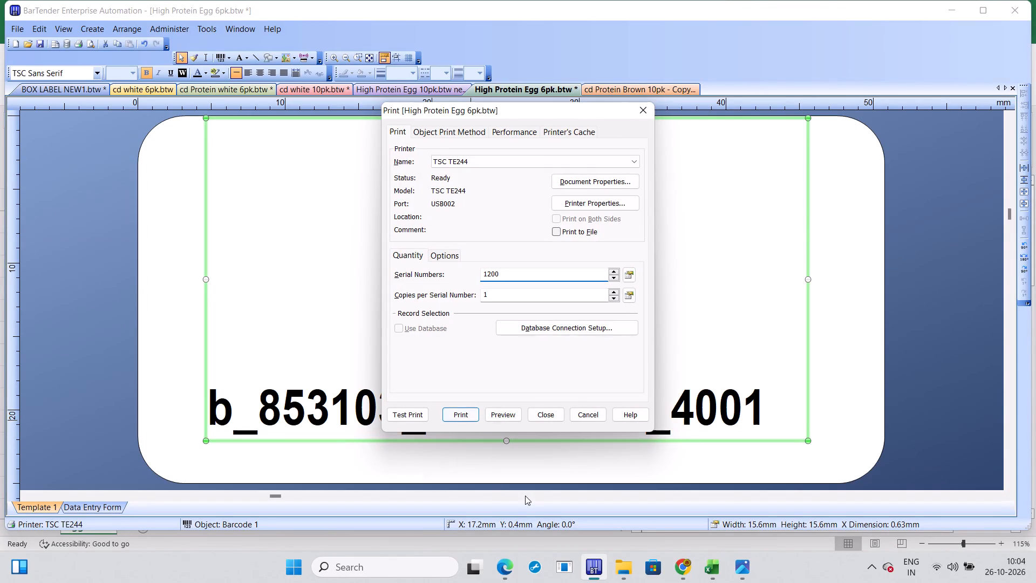
{"action": "left_click", "coordinate": [450, 410]}
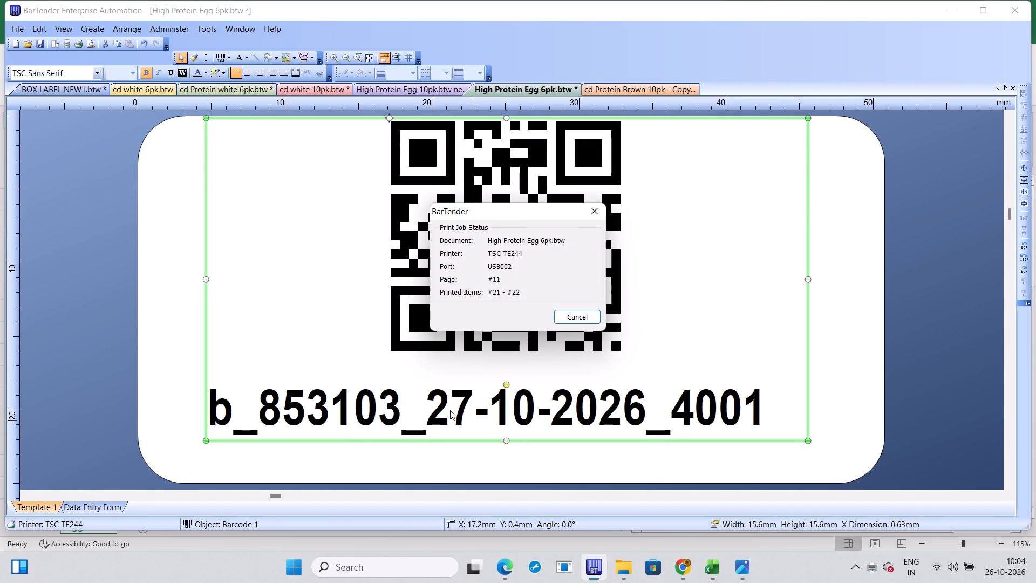
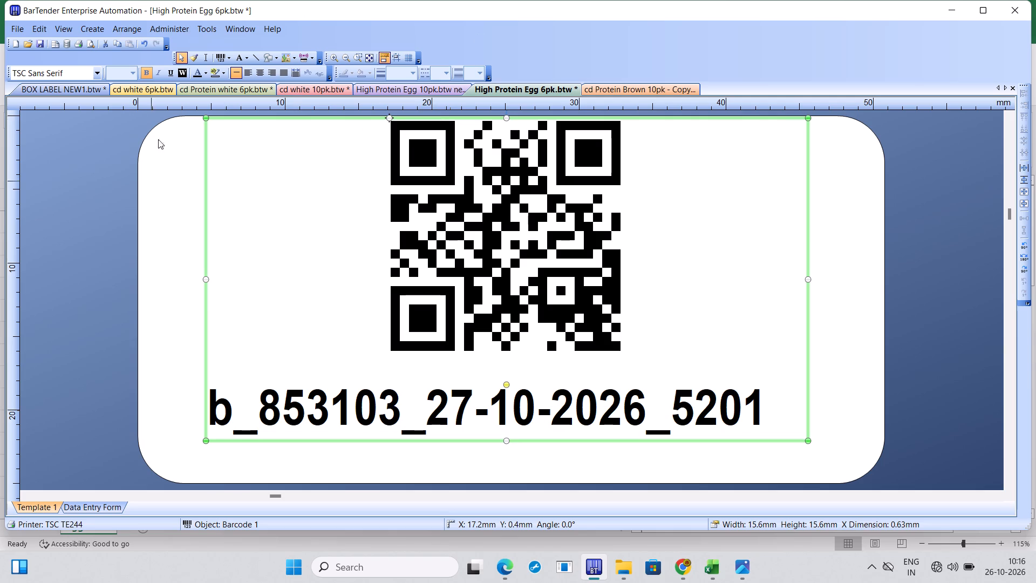
In the cd white 6pk label, set the QR barcode's embedded data to 0000822#271026#01#501018#000001.
{"action": "left_click", "coordinate": [149, 91]}
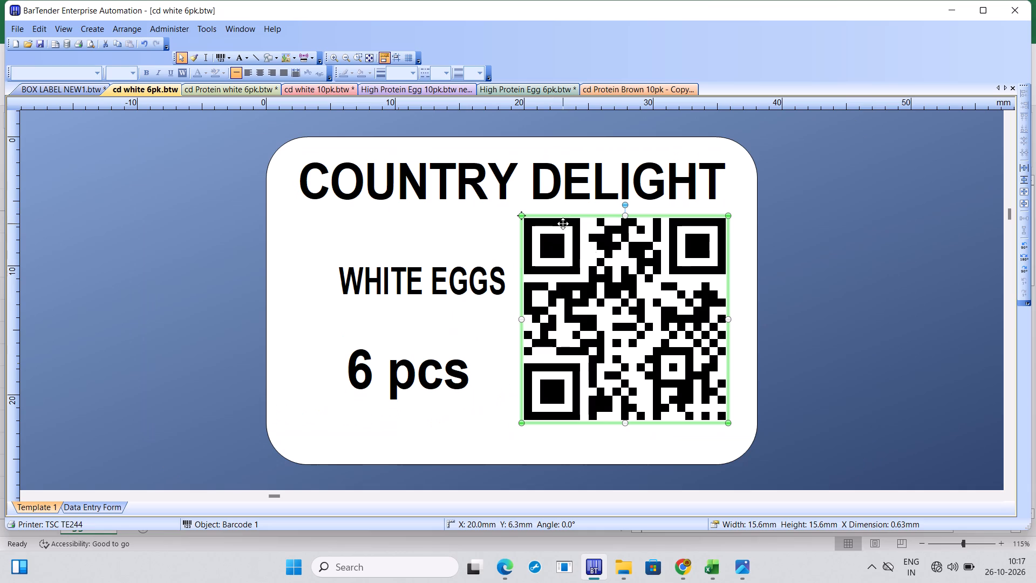
{"action": "double_click", "coordinate": [635, 309]}
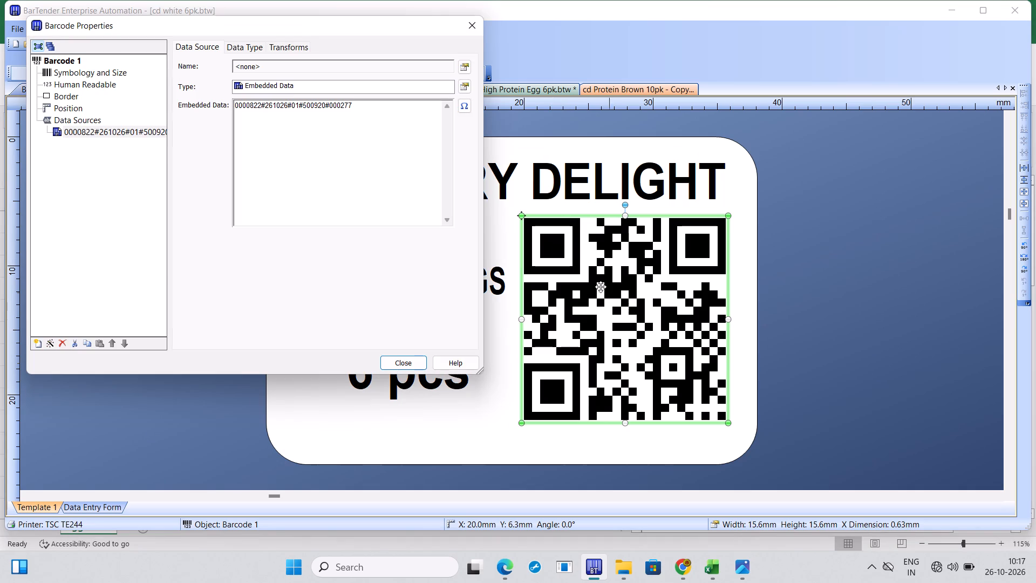
{"action": "left_click", "coordinate": [272, 106]}
{"action": "key", "text": "BackSpace"}
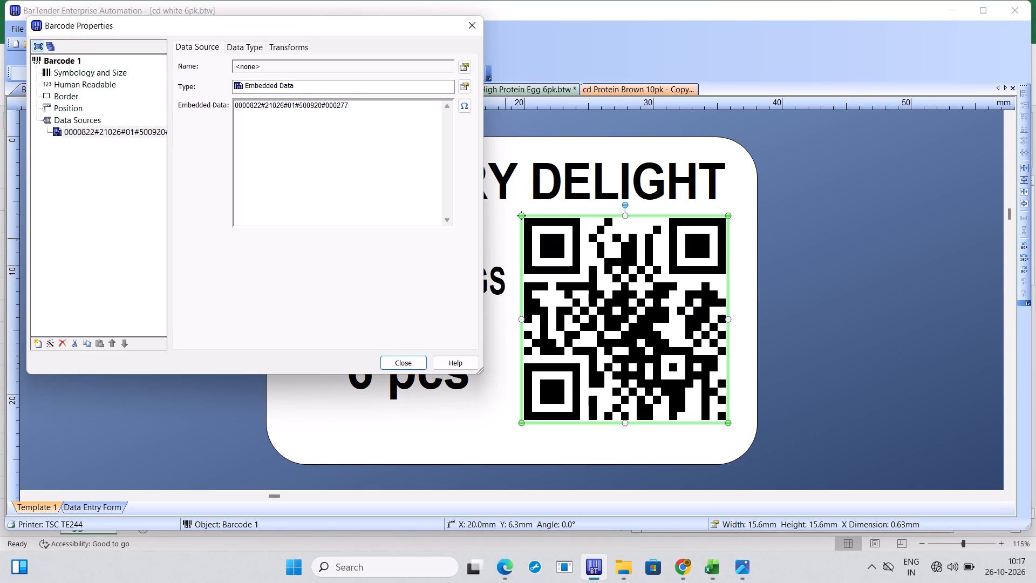
{"action": "key", "text": "7"}
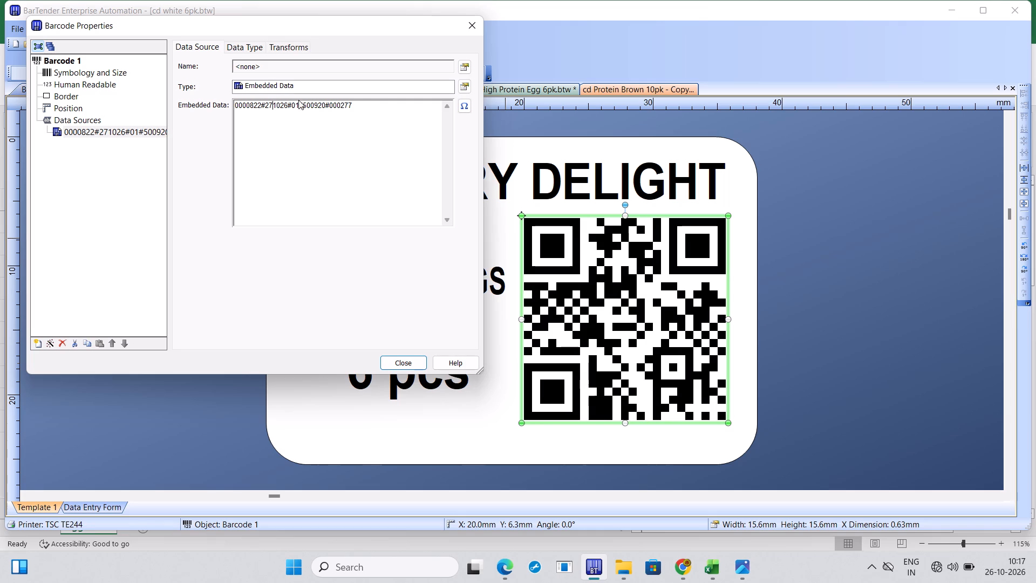
{"action": "left_click", "coordinate": [353, 103]}
{"action": "key", "text": "BackSpace"}
{"action": "key", "text": "BackSpace"}
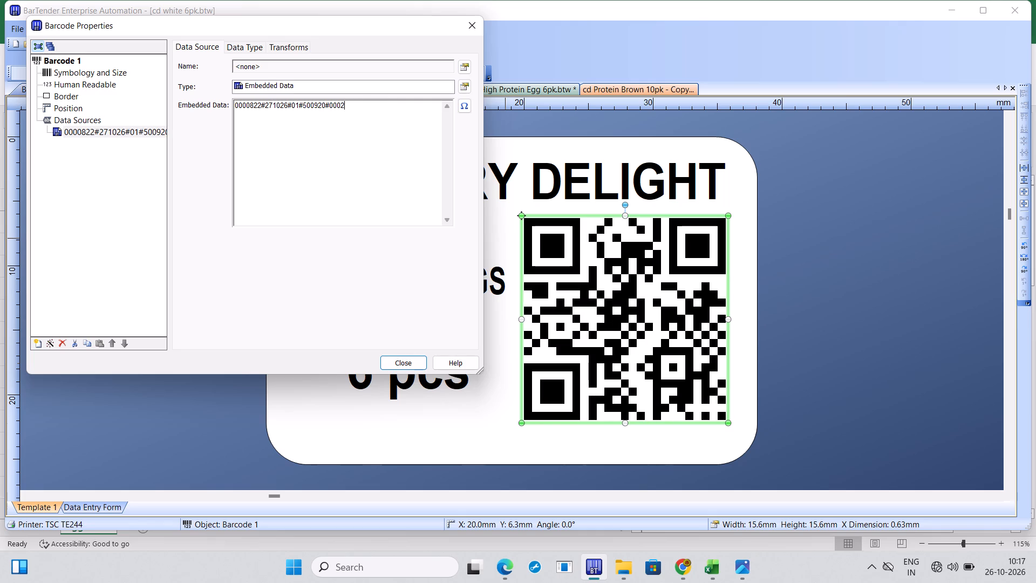
{"action": "key", "text": "BackSpace"}
{"action": "type", "text": "001"}
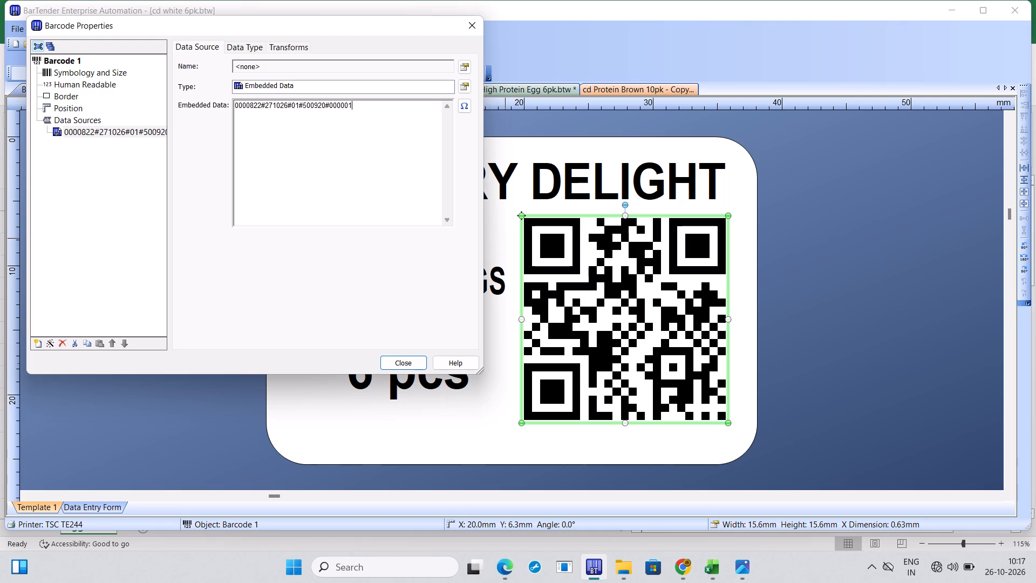
{"action": "left_click", "coordinate": [325, 105]}
{"action": "key", "text": "BackSpace"}
{"action": "key", "text": "BackSpace"}
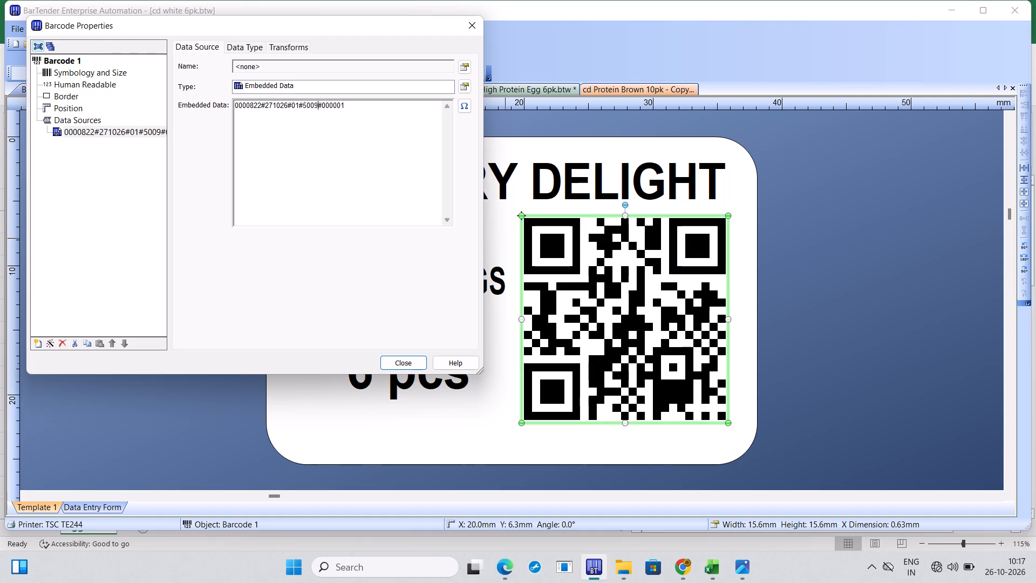
{"action": "key", "text": "BackSpace"}
{"action": "key", "text": "BackSpace"}
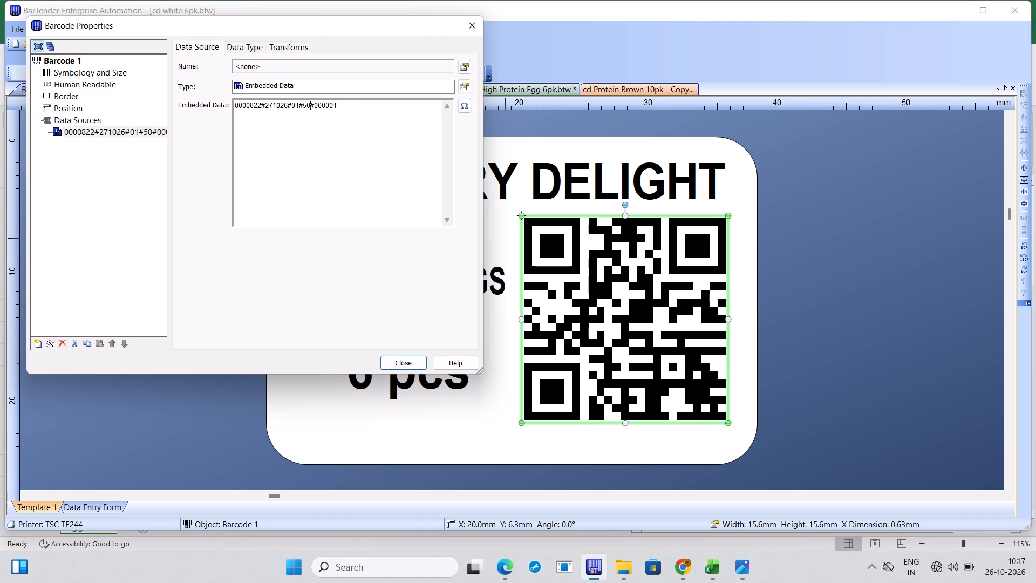
{"action": "type", "text": "10"}
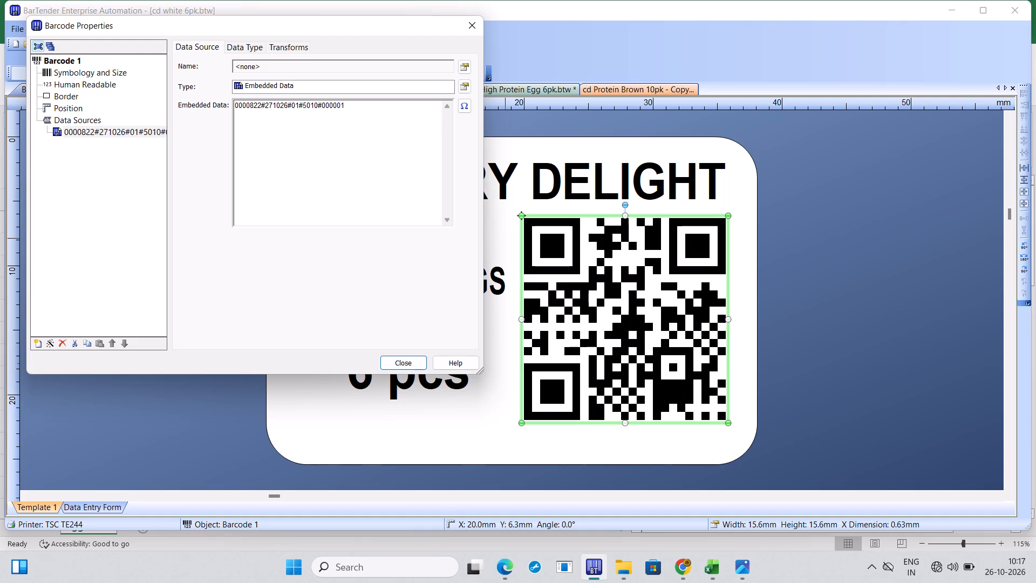
{"action": "type", "text": "18"}
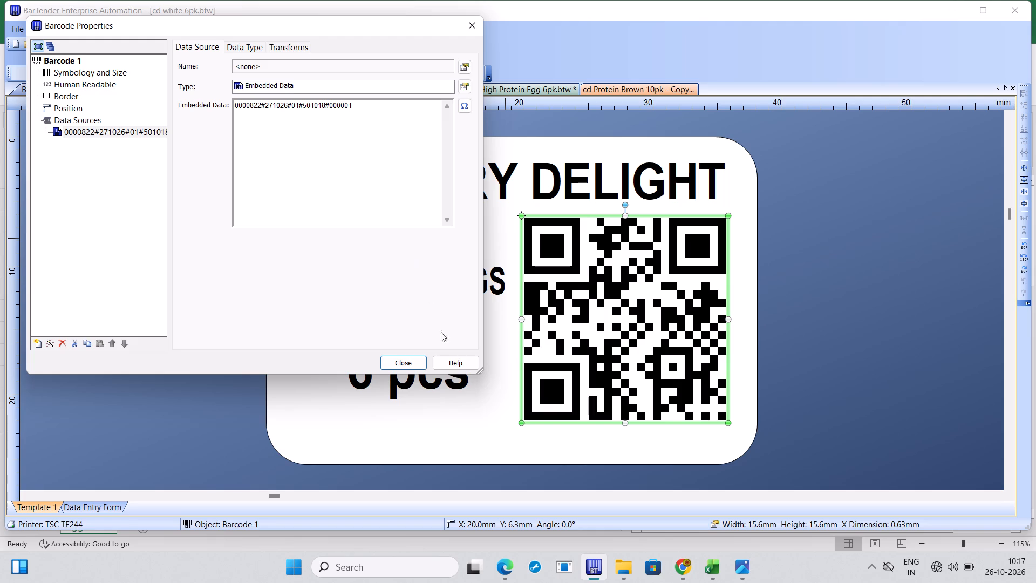
{"action": "left_click", "coordinate": [415, 369]}
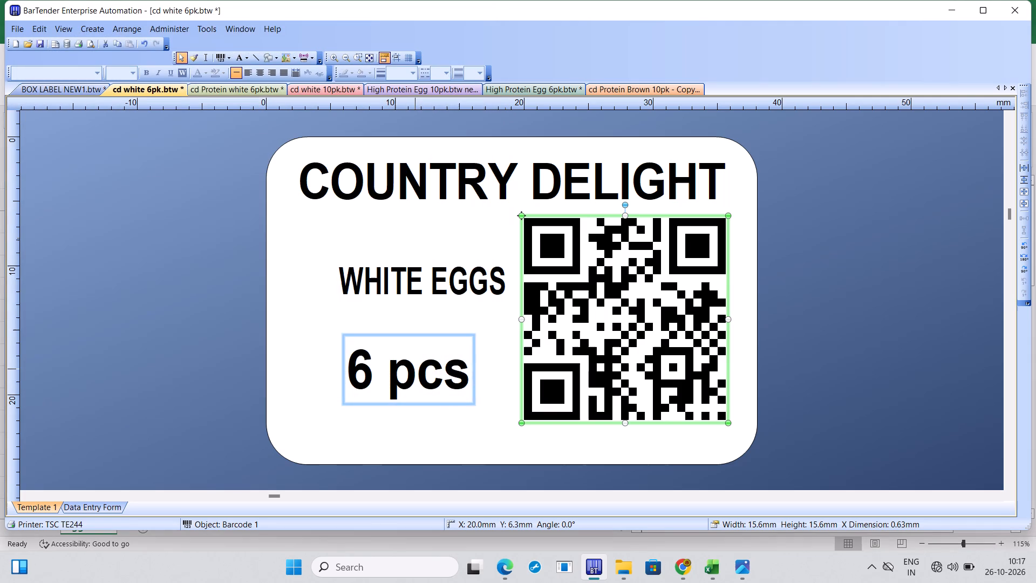
Print the cd white 6pk labels on the TSC TE244 with 90 serial numbers and 1 copy each.
{"action": "key", "text": "ctrl+p"}
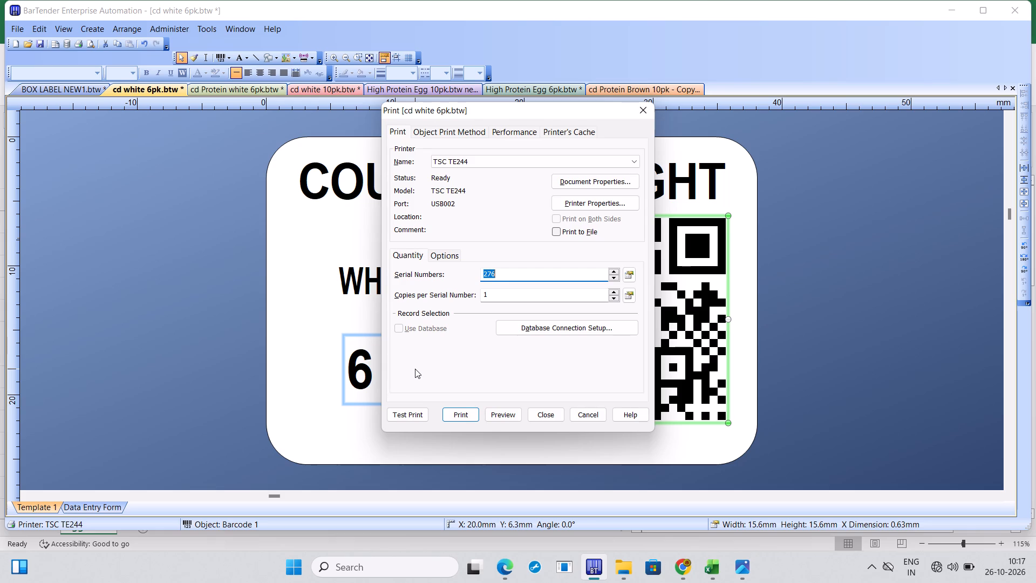
{"action": "type", "text": "90"}
{"action": "left_click", "coordinate": [469, 411]}
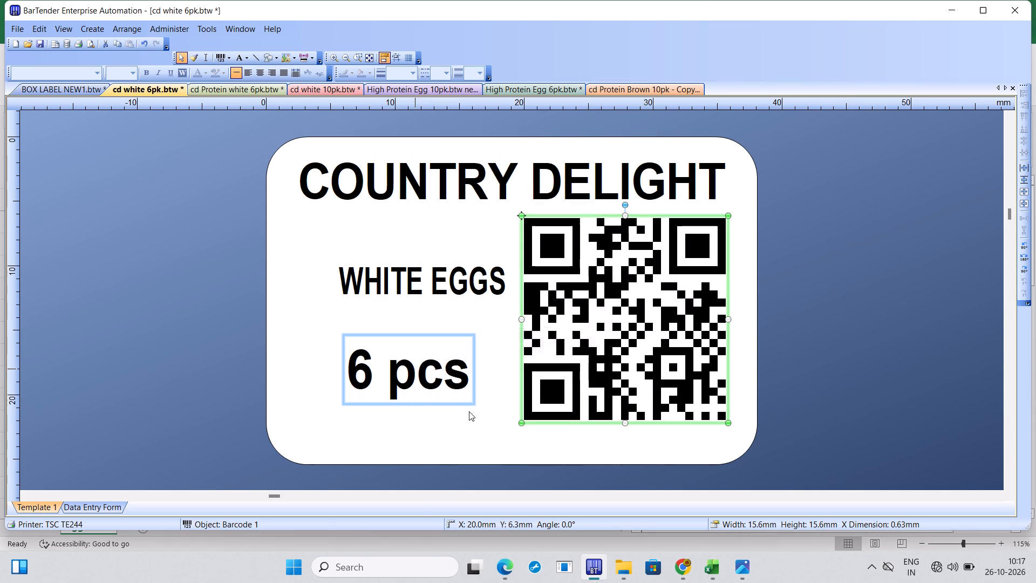
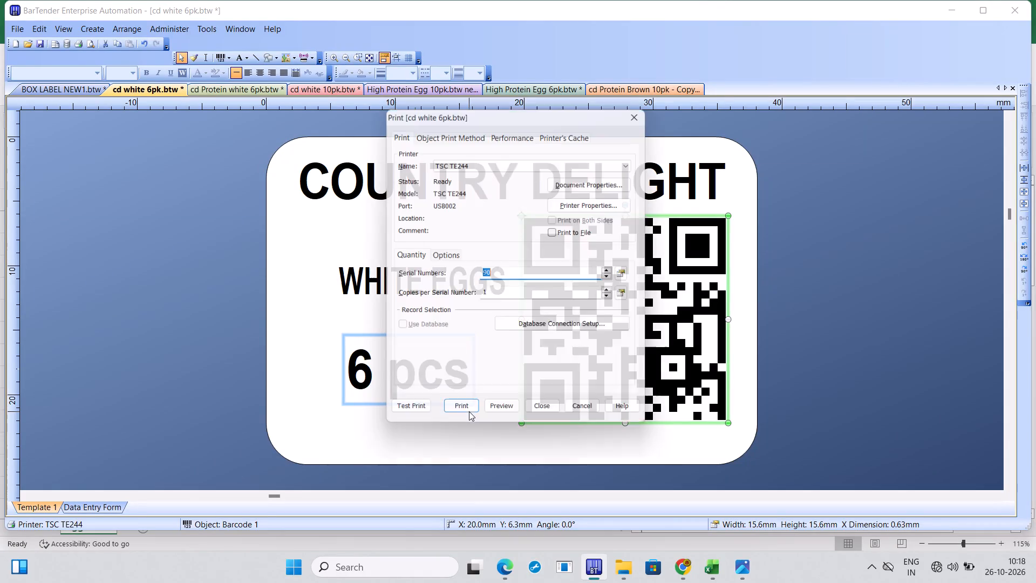
Send the cd white 6pk label print job to the TSC TE244 with 1 copy per serial number.
{"action": "double_click", "coordinate": [469, 411]}
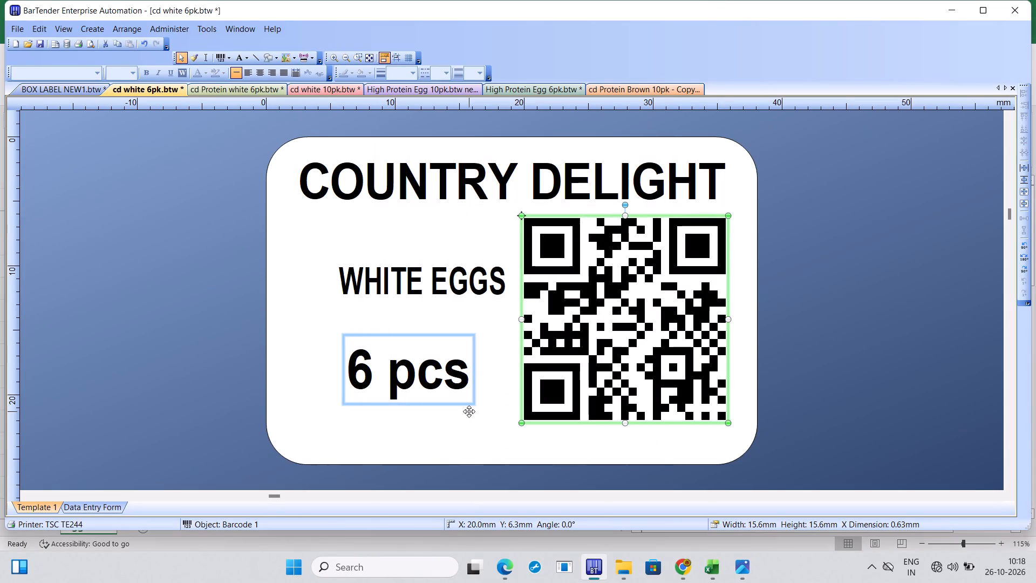
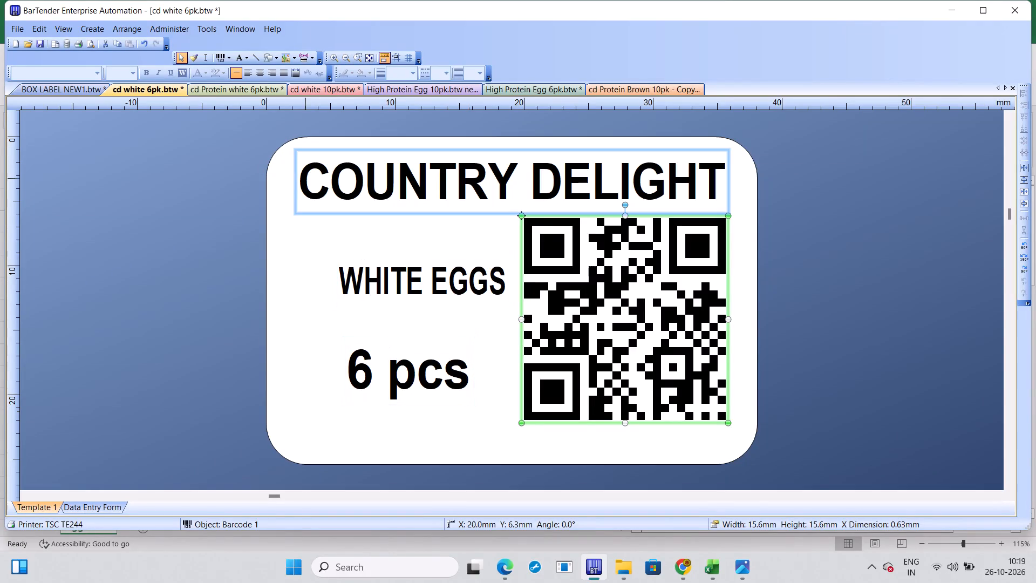
In the cd Protein white 6pk label, change the date segment of the QR code's embedded data to 271026.
{"action": "left_click", "coordinate": [244, 93]}
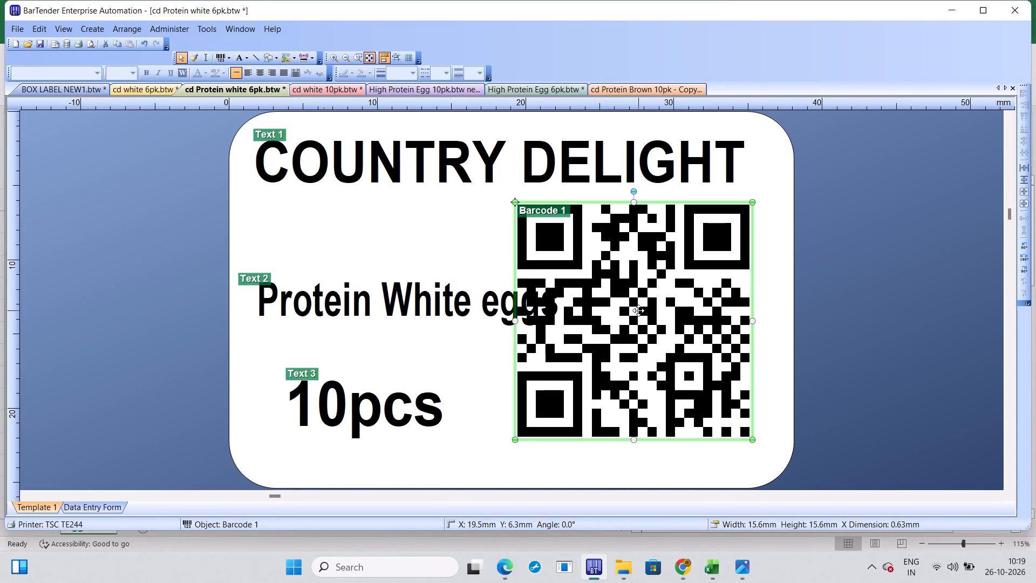
{"action": "double_click", "coordinate": [638, 310]}
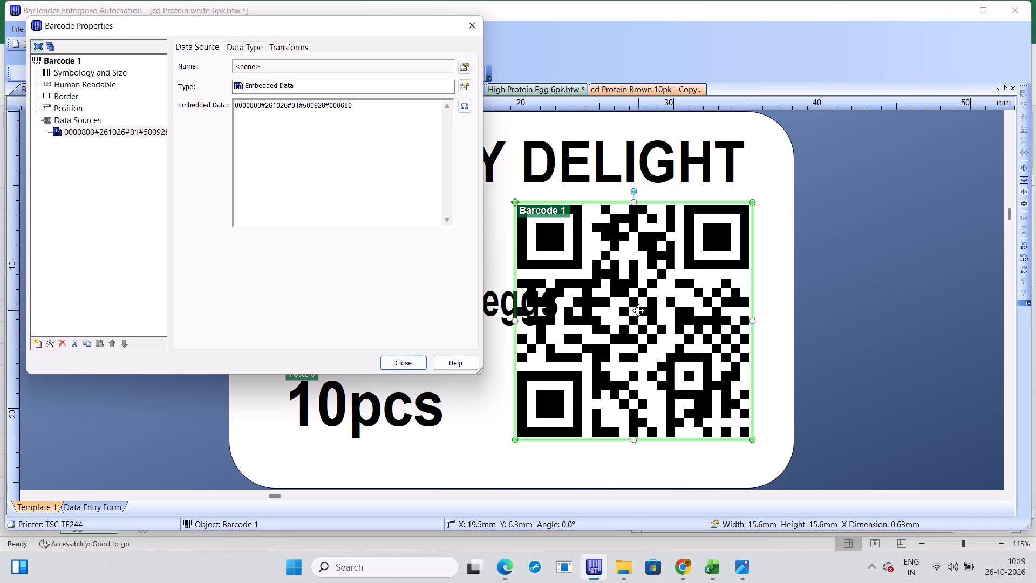
{"action": "left_click", "coordinate": [274, 107]}
{"action": "key", "text": "BackSpace"}
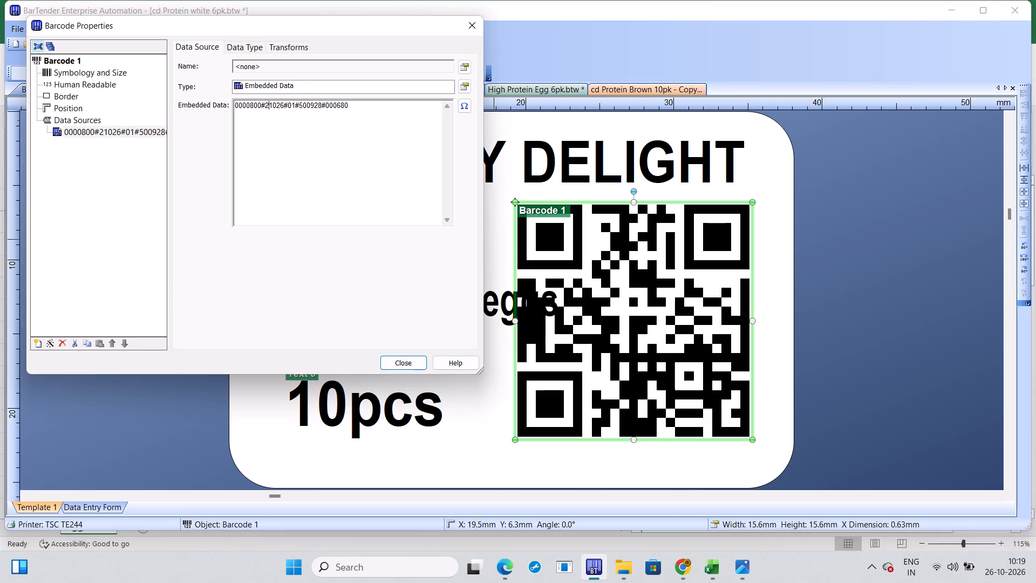
{"action": "key", "text": "7"}
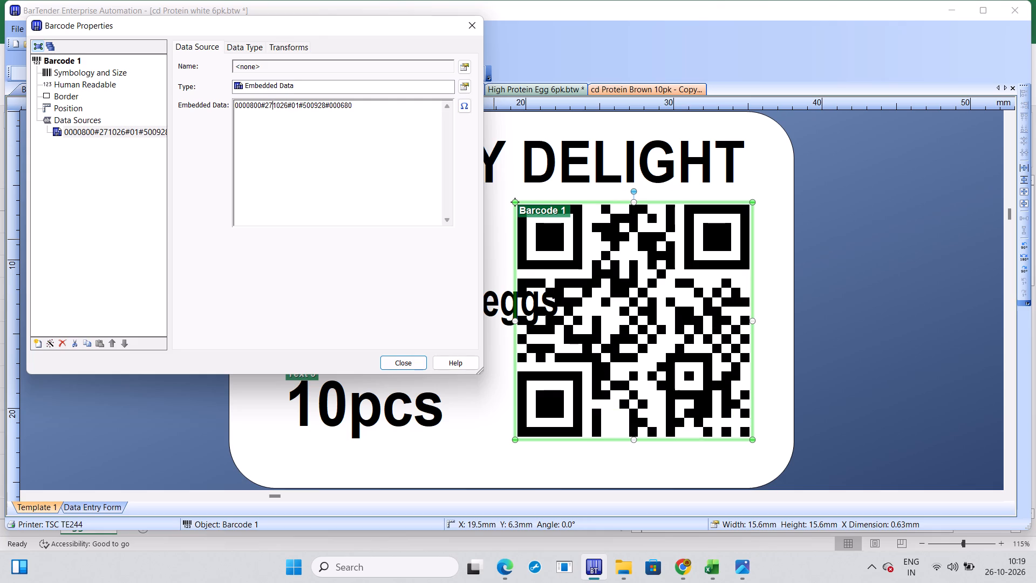
Reset the serial number at the end of the QR code's embedded data to 000001.
{"action": "left_click", "coordinate": [356, 105]}
{"action": "key", "text": "BackSpace"}
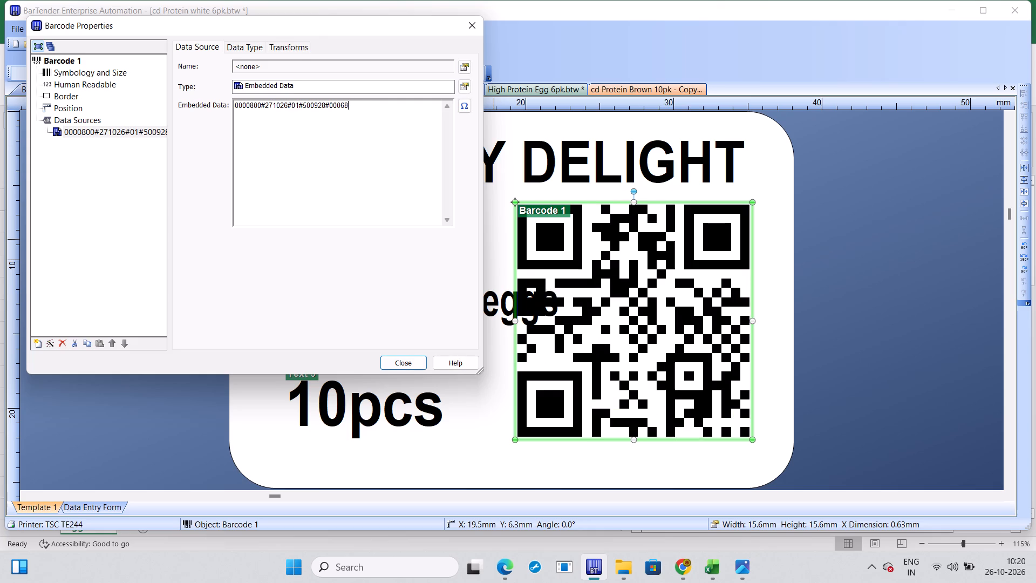
{"action": "key", "text": "BackSpace"}
{"action": "key", "text": "BackSpace"}
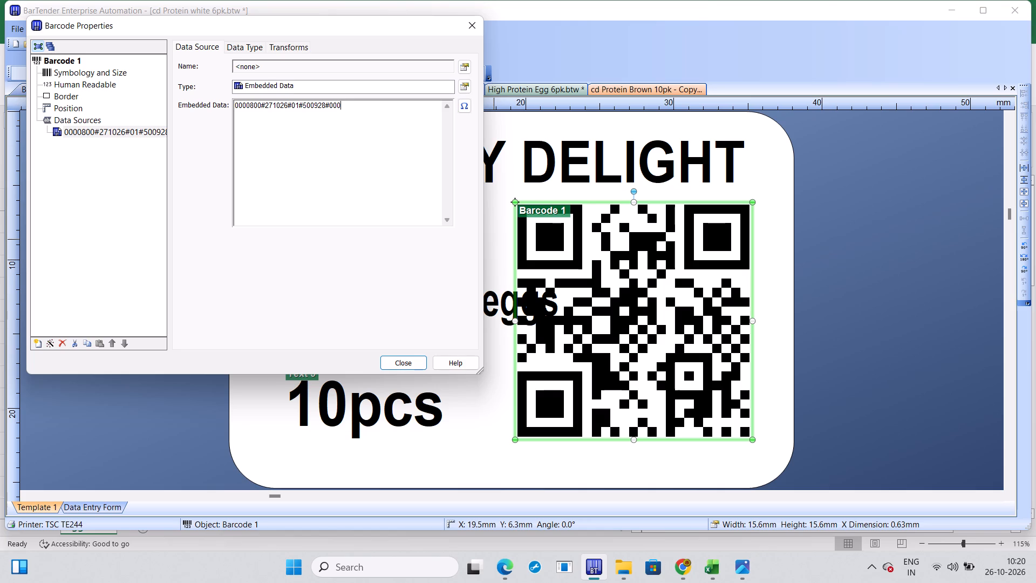
{"action": "type", "text": "00"}
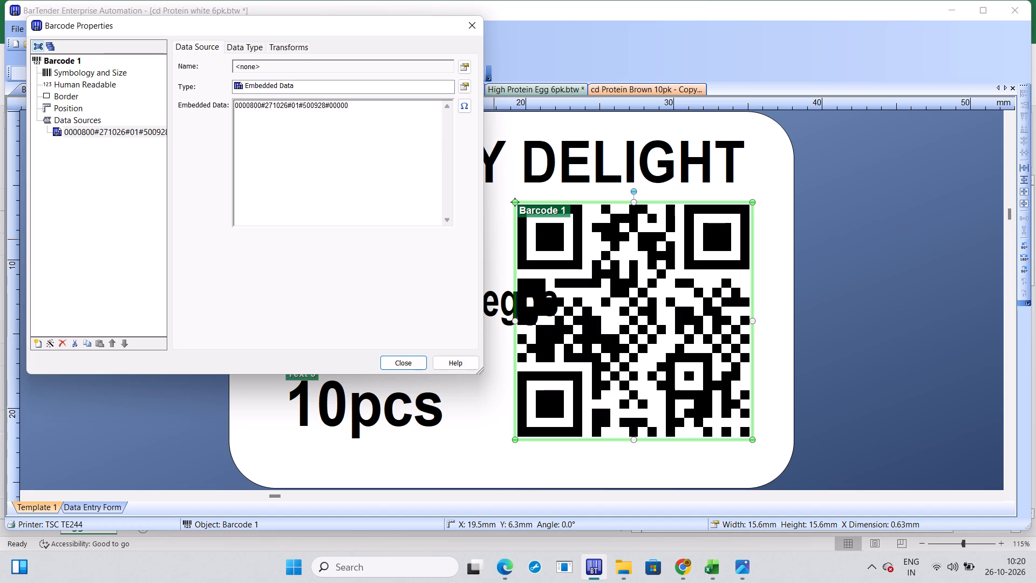
{"action": "key", "text": "1"}
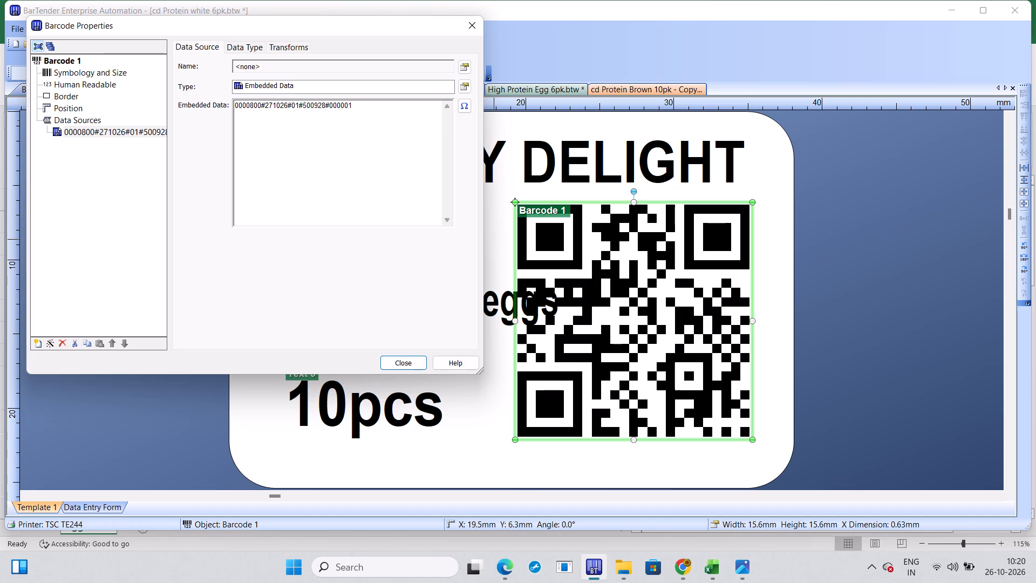
Change the segment before the serial number to 501021, giving QR data 0000800#271026#01#501021#000001, and close the barcode properties.
{"action": "left_click", "coordinate": [326, 106]}
{"action": "key", "text": "BackSpace"}
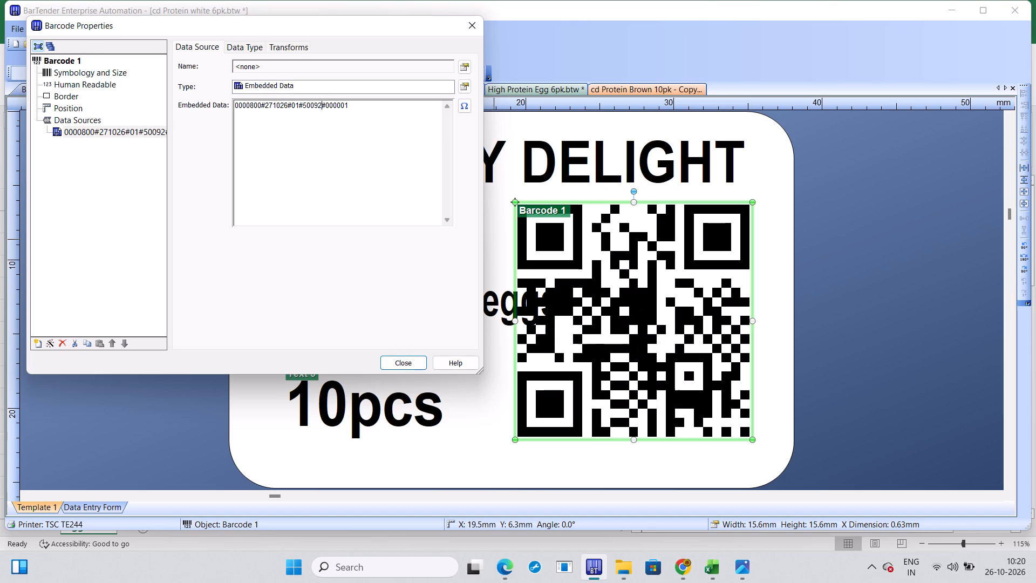
{"action": "key", "text": "BackSpace"}
{"action": "key", "text": "BackSpace"}
{"action": "key", "text": "BackSpace"}
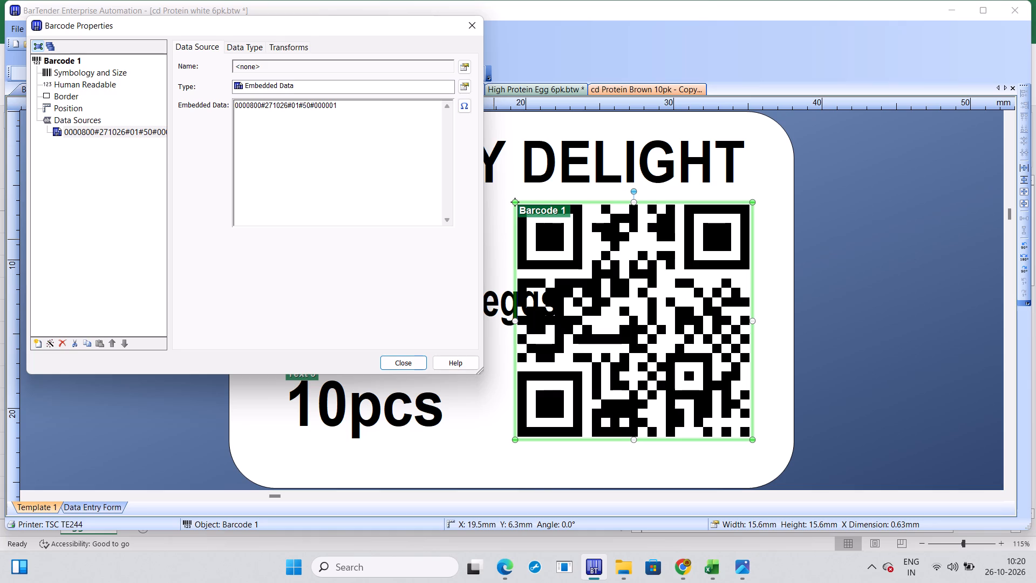
{"action": "key", "text": "1"}
{"action": "key", "text": "0"}
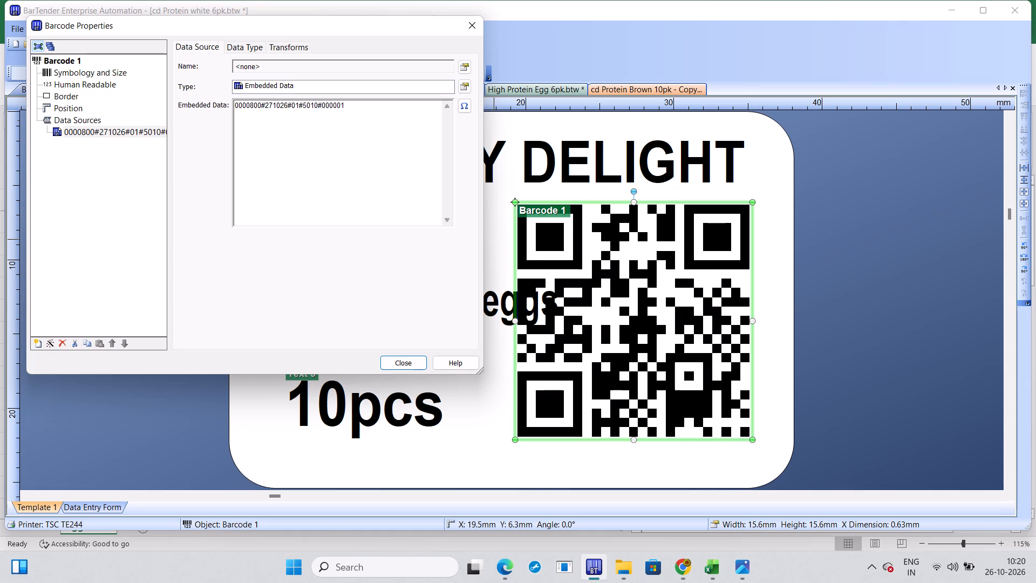
{"action": "type", "text": "21"}
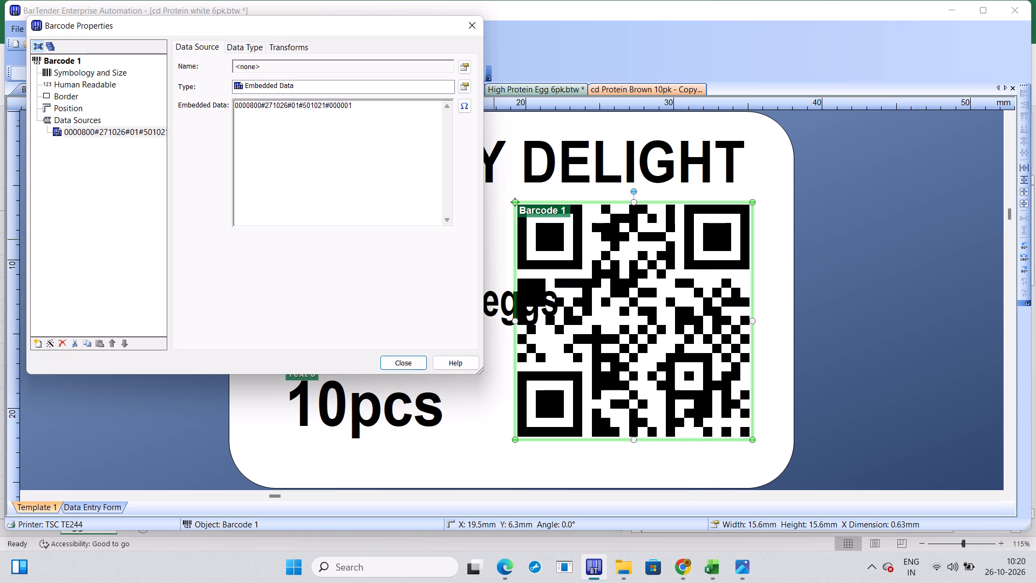
{"action": "left_click", "coordinate": [417, 364]}
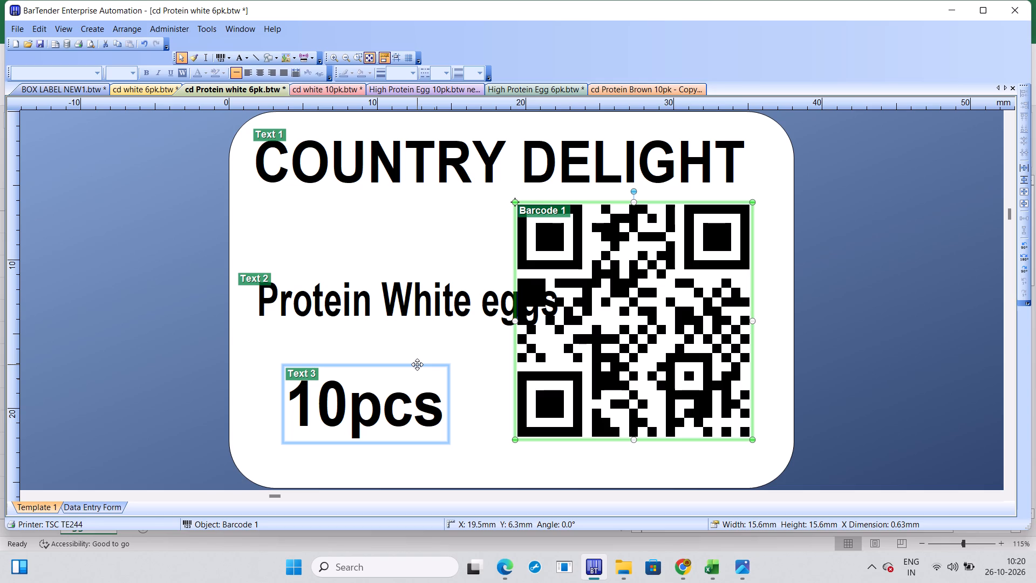
Print 80 serial numbers of the cd Protein white 6pk label on the TSC TE244, starting at position 2.
{"action": "key", "text": "ctrl+p"}
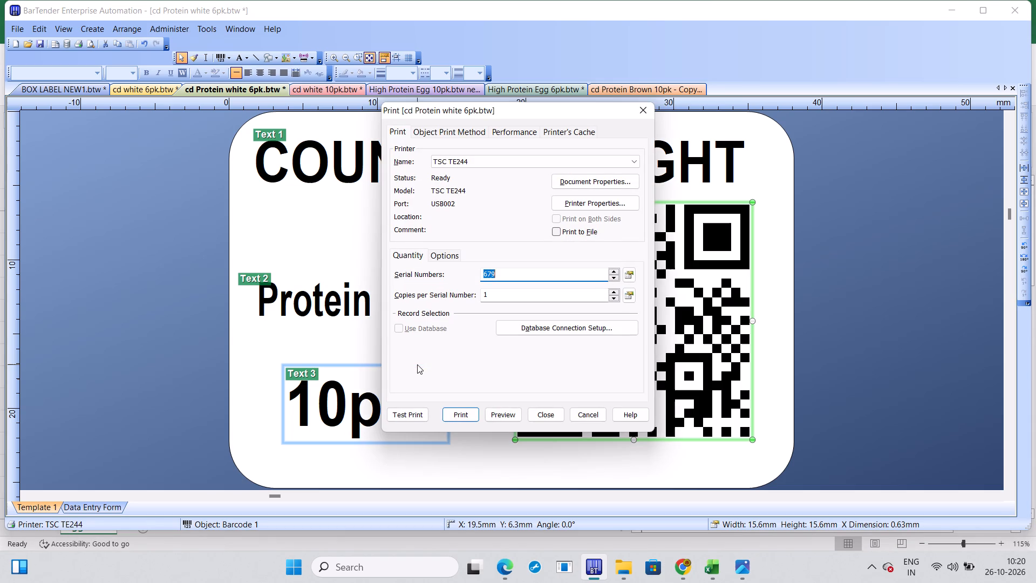
{"action": "type", "text": "80"}
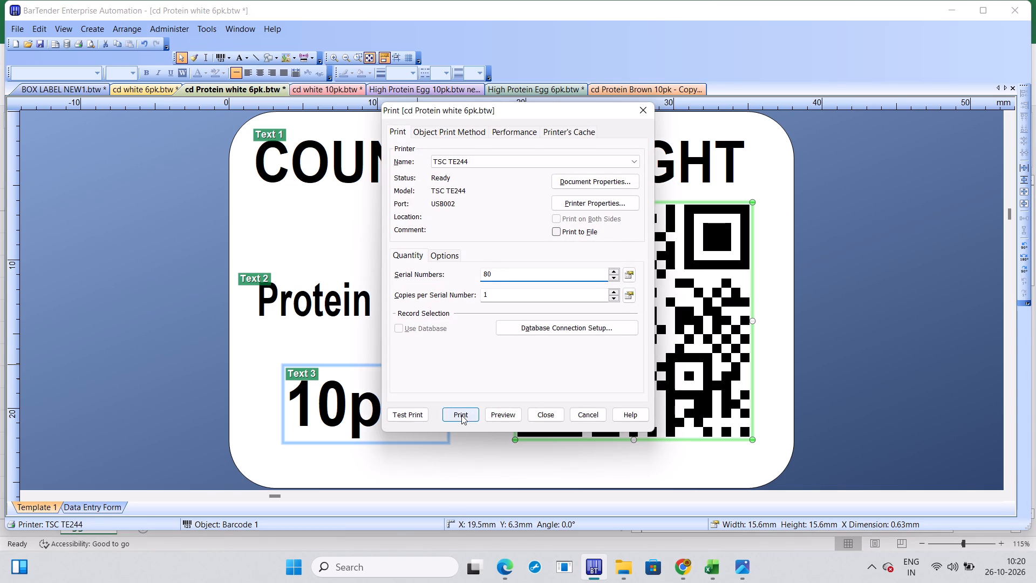
{"action": "left_click", "coordinate": [461, 415]}
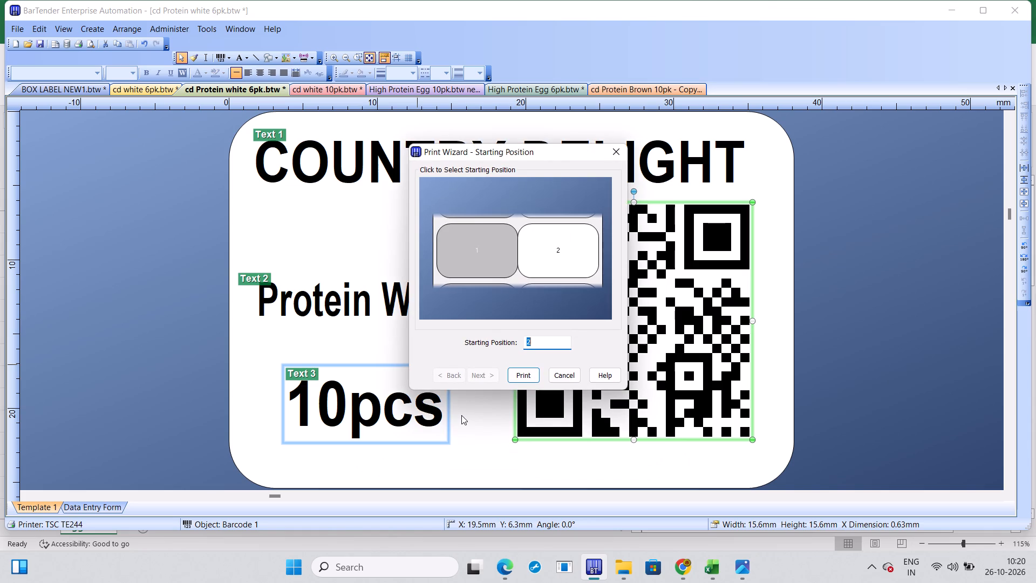
{"action": "left_click", "coordinate": [529, 375]}
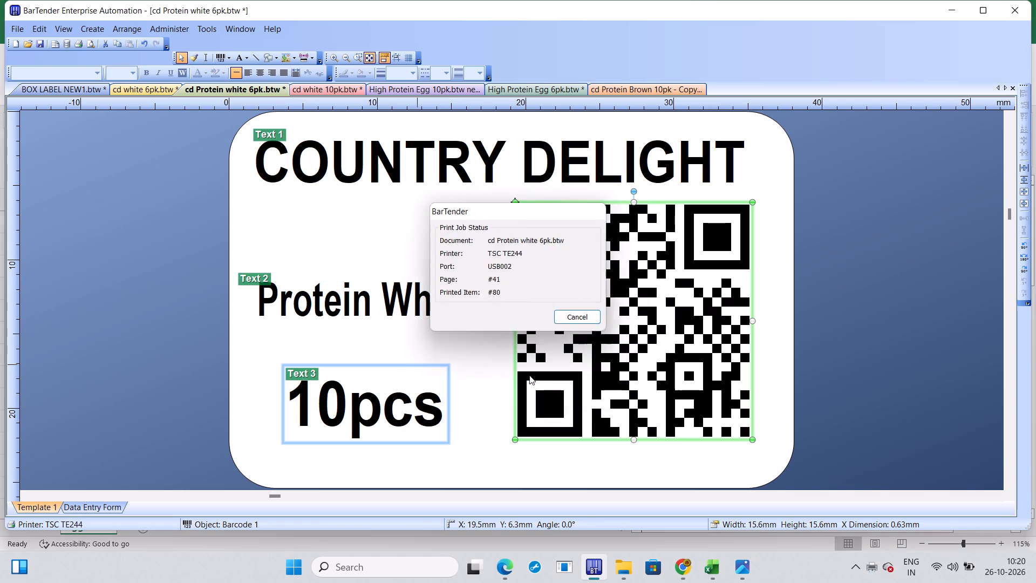
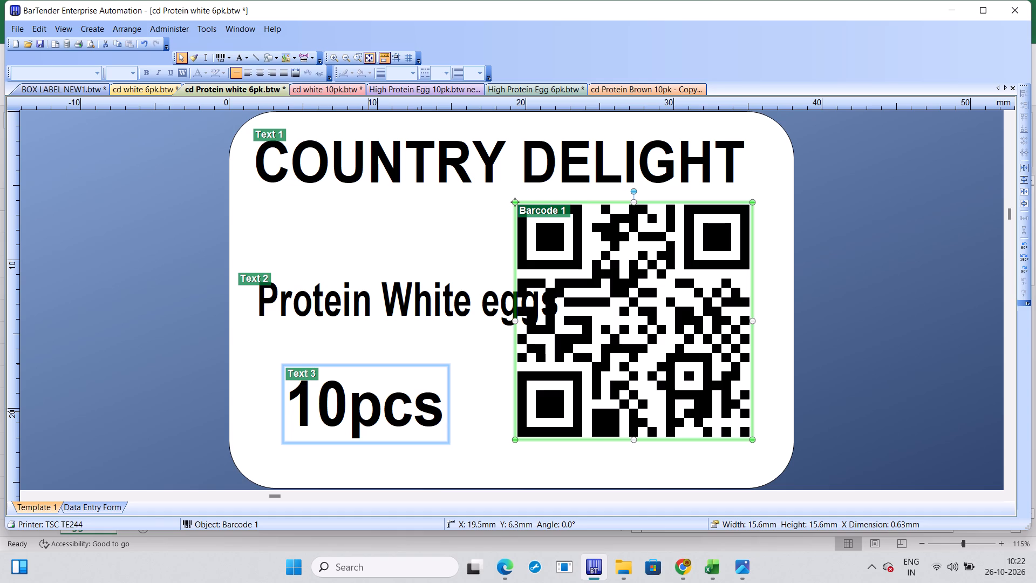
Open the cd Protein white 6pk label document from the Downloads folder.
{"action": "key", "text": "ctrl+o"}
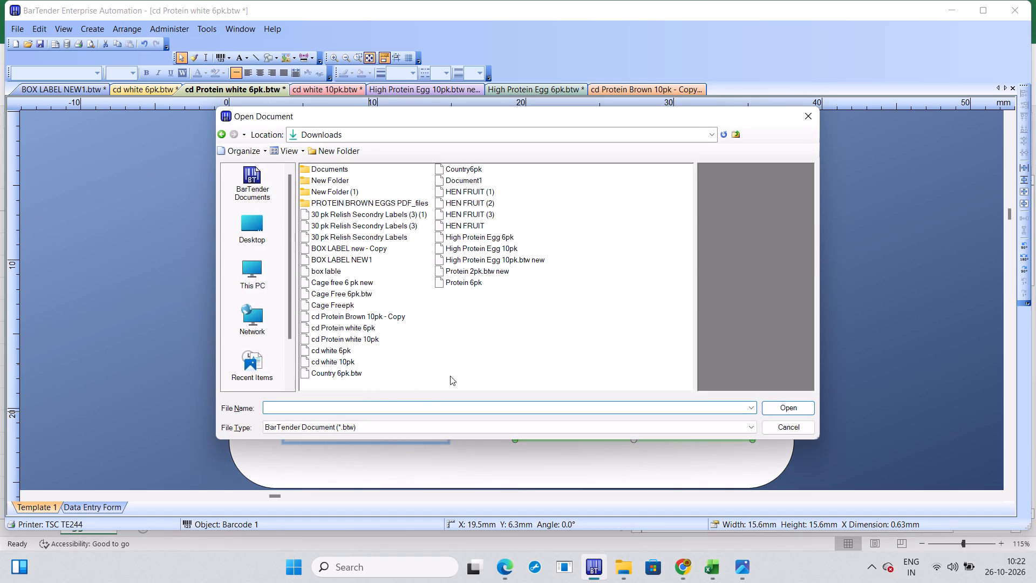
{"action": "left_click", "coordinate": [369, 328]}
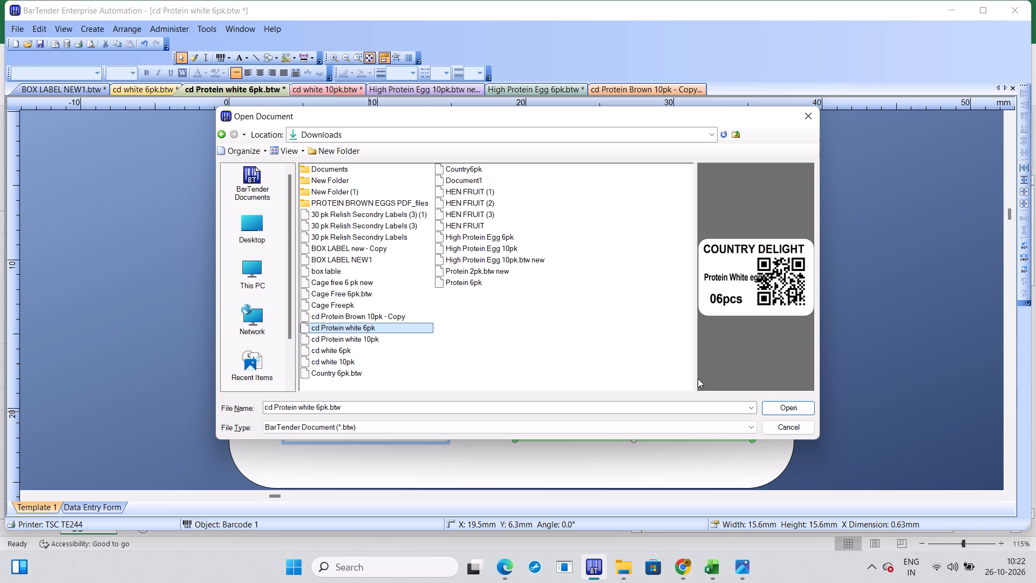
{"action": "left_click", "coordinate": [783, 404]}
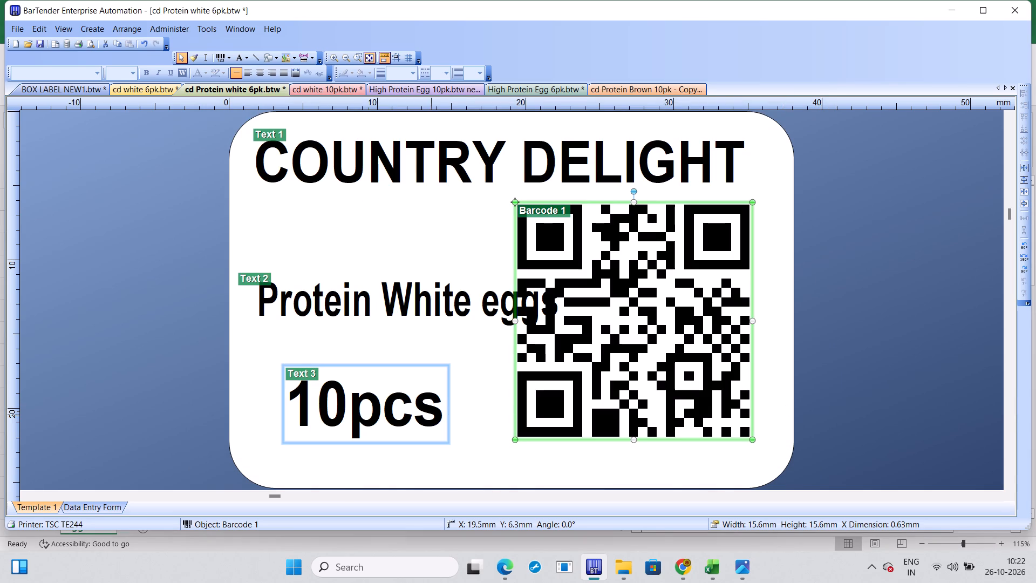
Change the pack quantity text on the cd Protein white 6pk label to 6pcs.
{"action": "left_click", "coordinate": [377, 399]}
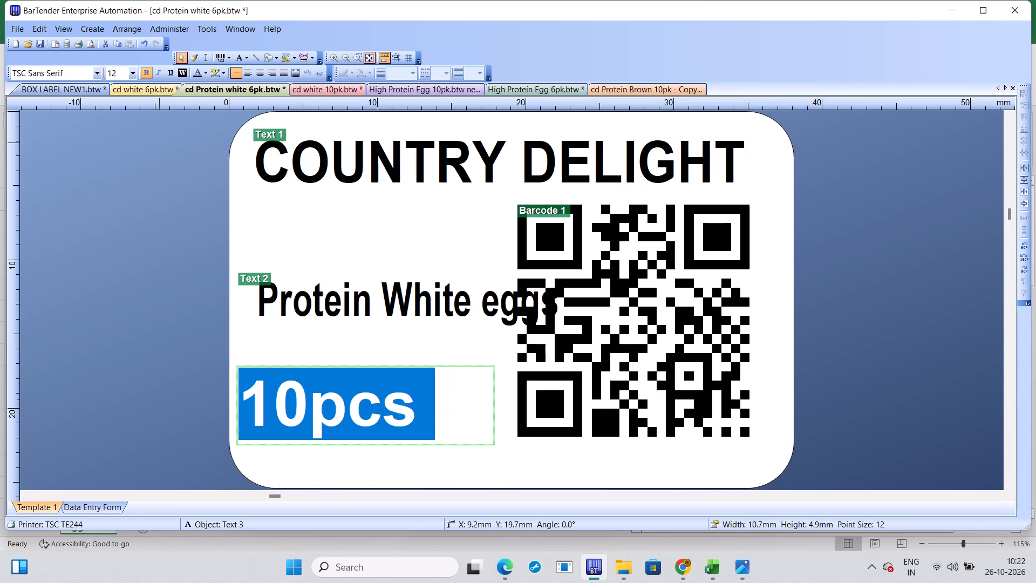
{"action": "left_click", "coordinate": [309, 398]}
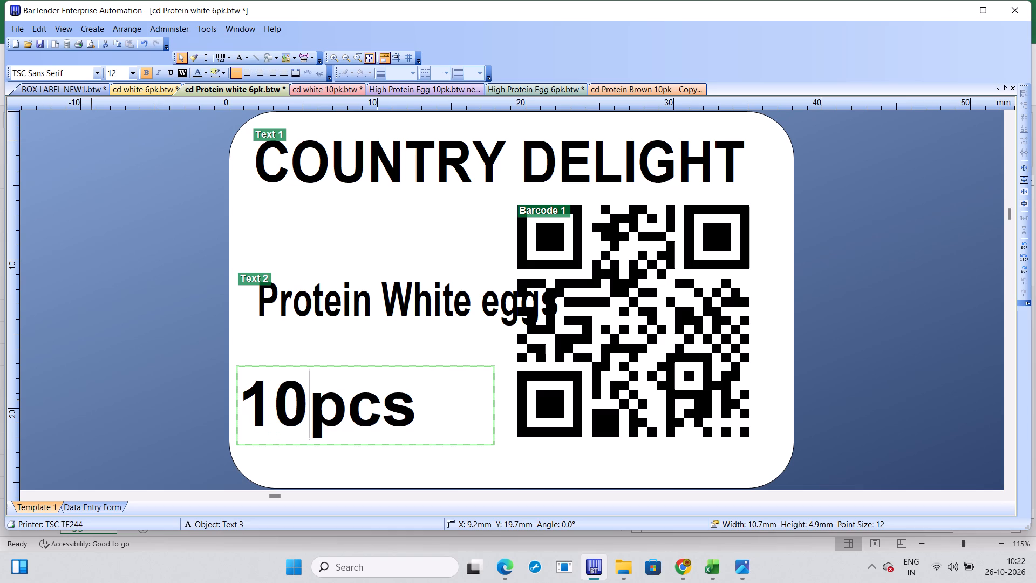
{"action": "key", "text": "BackSpace"}
{"action": "key", "text": "BackSpace"}
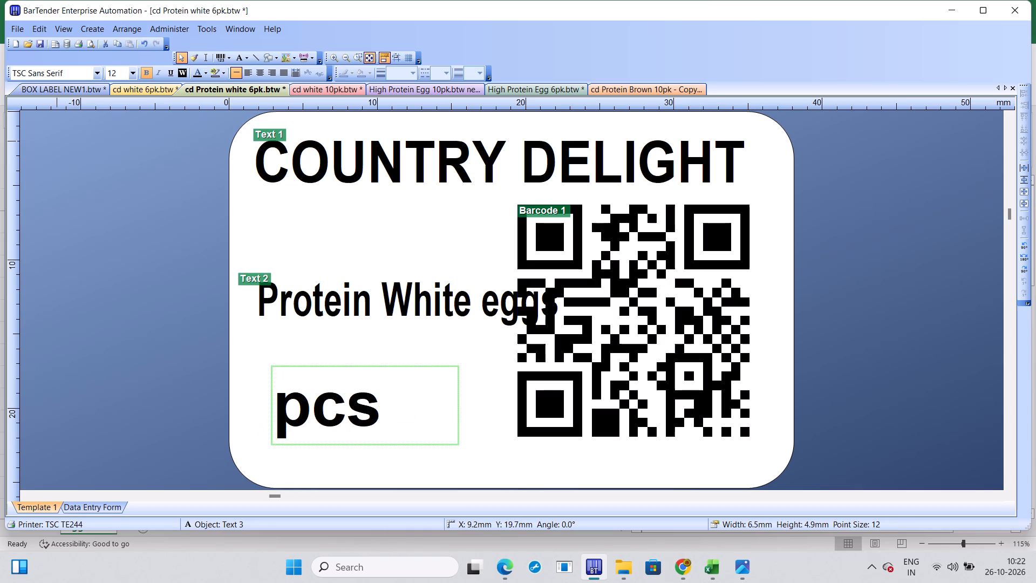
{"action": "key", "text": "6"}
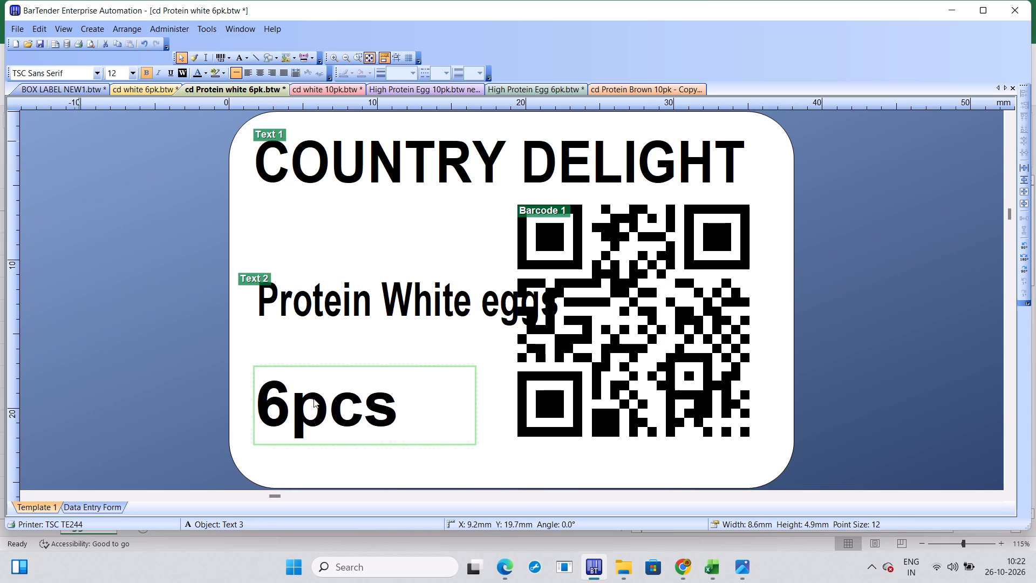
{"action": "left_click", "coordinate": [546, 455]}
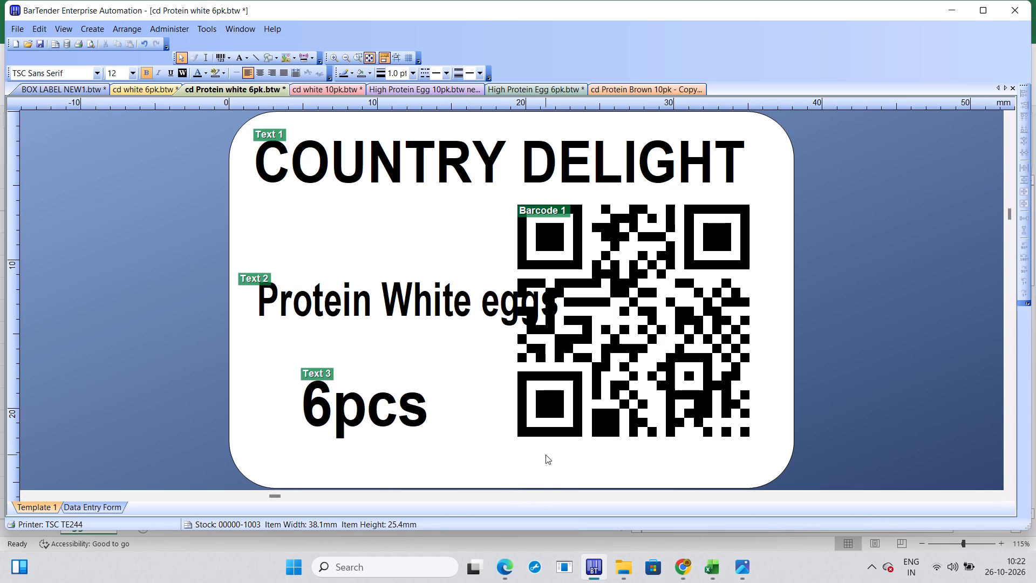
Change the first segment of the QR code's embedded data to 0000820.
{"action": "double_click", "coordinate": [593, 350]}
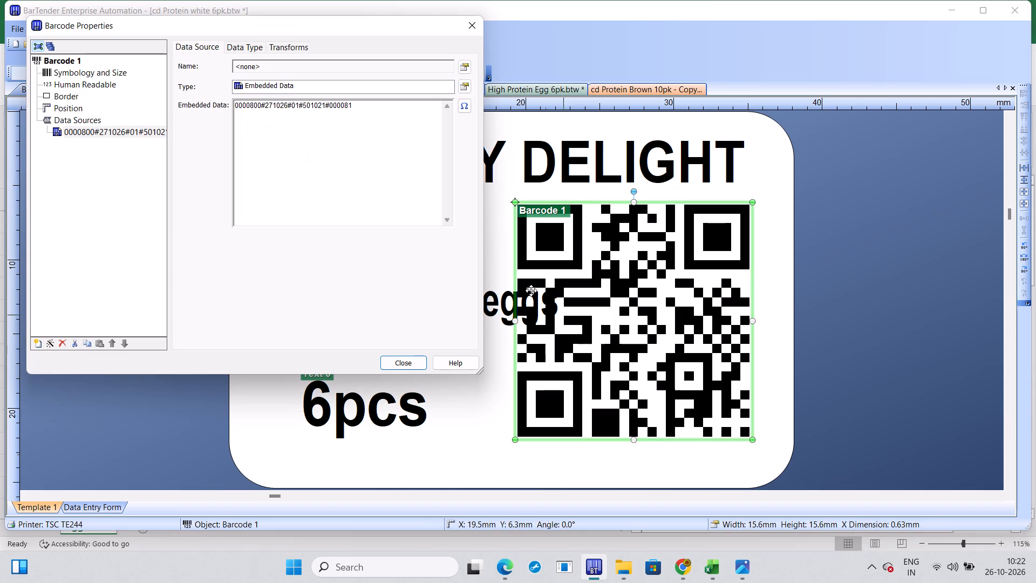
{"action": "left_click", "coordinate": [261, 105]}
{"action": "key", "text": "BackSpace"}
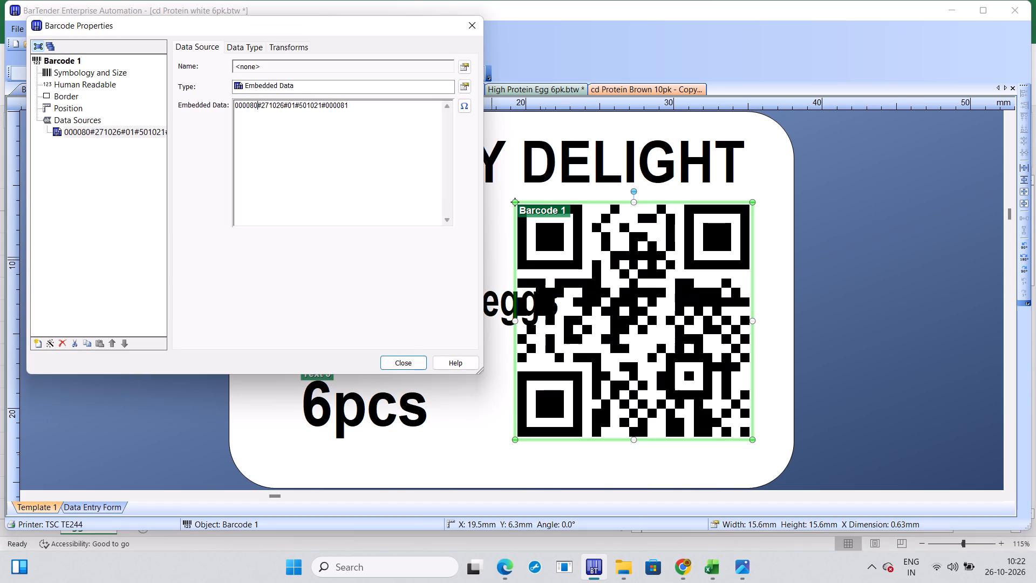
{"action": "key", "text": "BackSpace"}
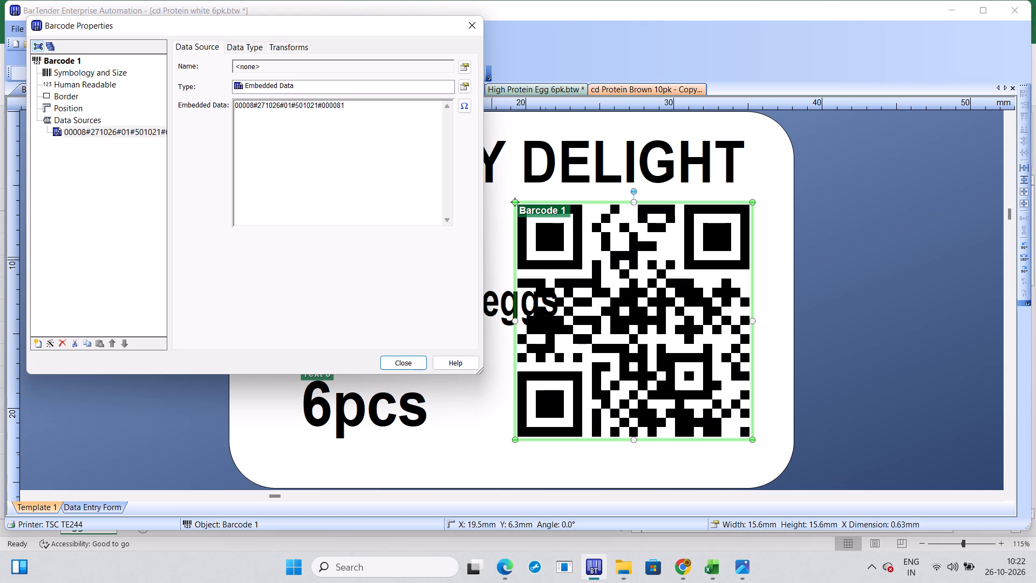
{"action": "type", "text": "20"}
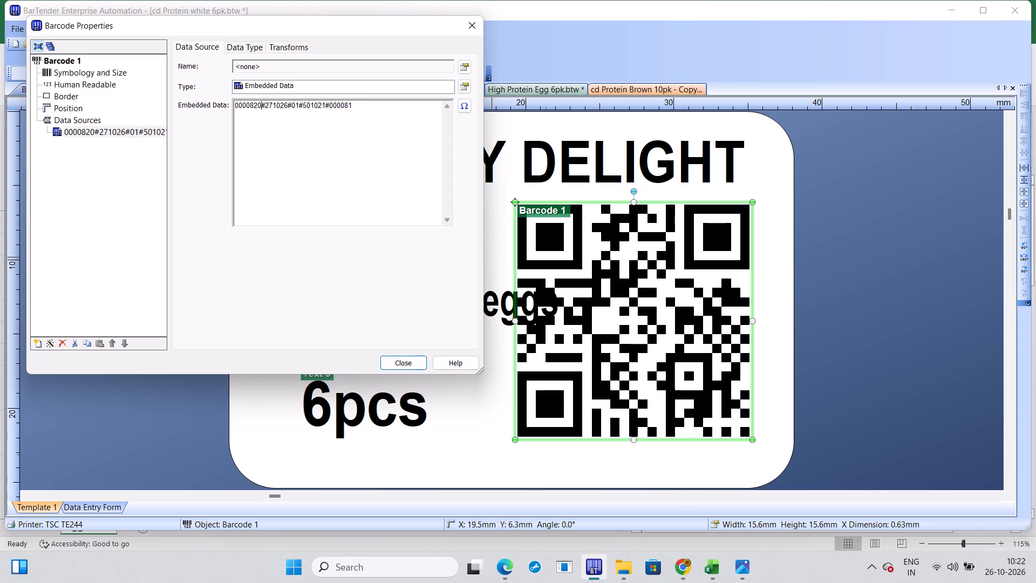
Reset the serial number at the end of the QR code's embedded data to 000001.
{"action": "left_click", "coordinate": [356, 104]}
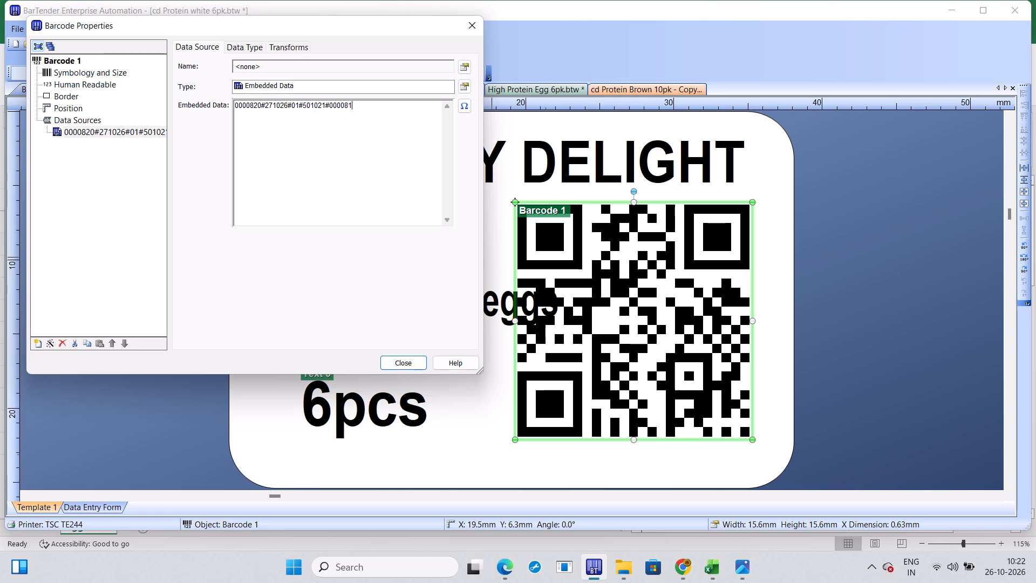
{"action": "left_click", "coordinate": [349, 105]}
{"action": "key", "text": "BackSpace"}
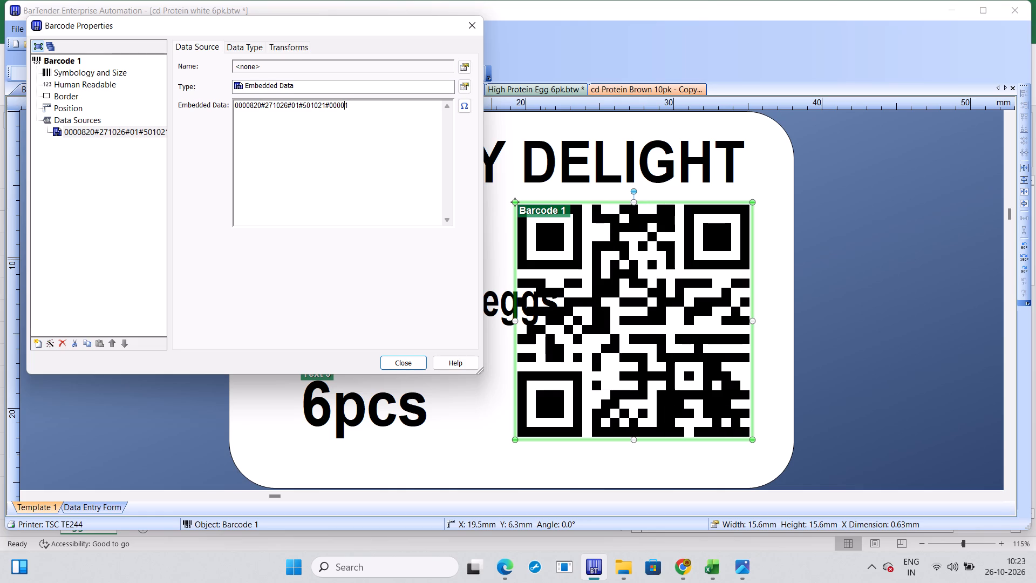
{"action": "key", "text": "0"}
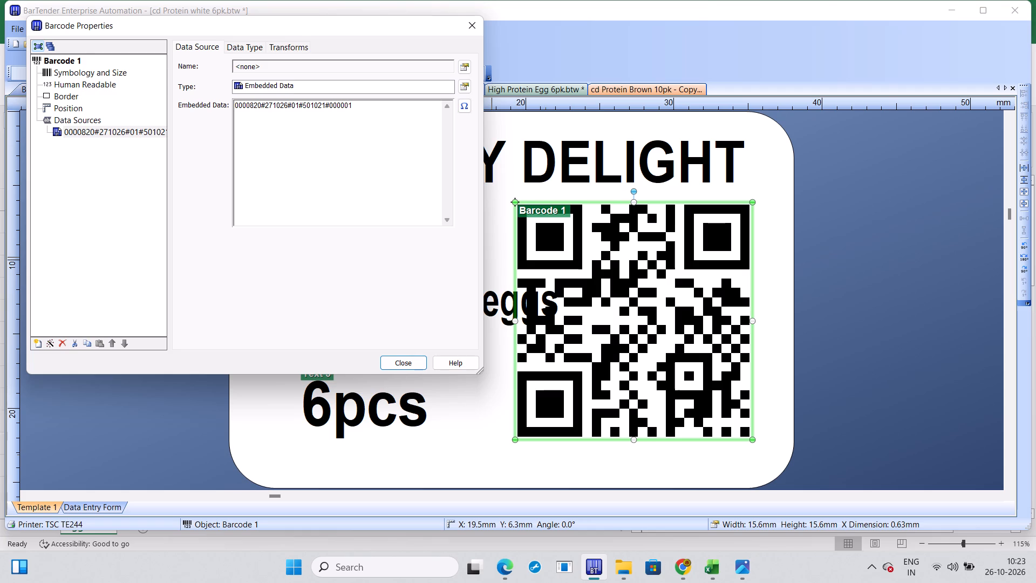
Change the segment before the serial number to 501024, giving QR data 0000820#271026#01#501024#000001, and close the barcode properties.
{"action": "left_click", "coordinate": [325, 107]}
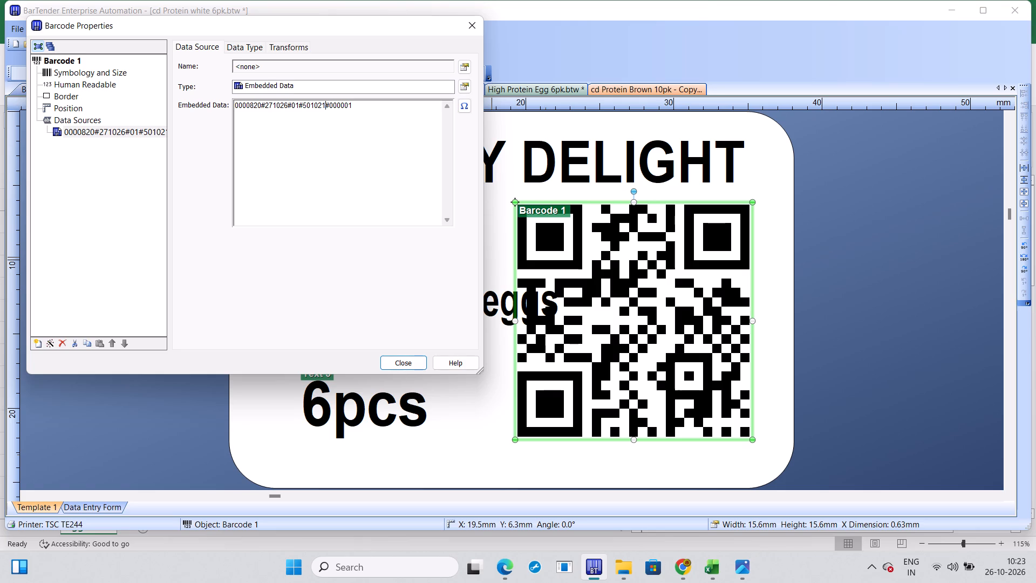
{"action": "left_click", "coordinate": [325, 107]}
{"action": "key", "text": "BackSpace"}
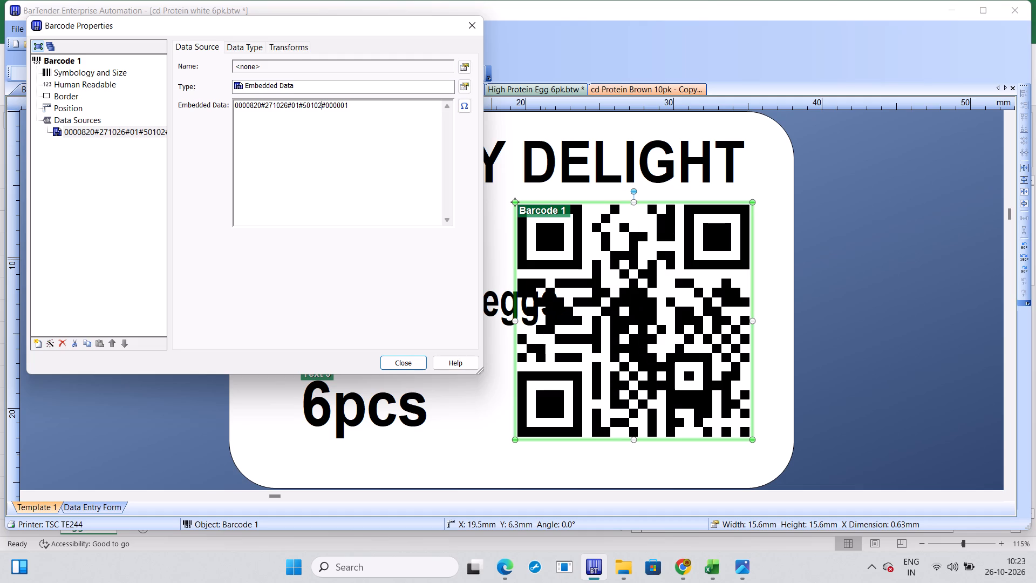
{"action": "key", "text": "4"}
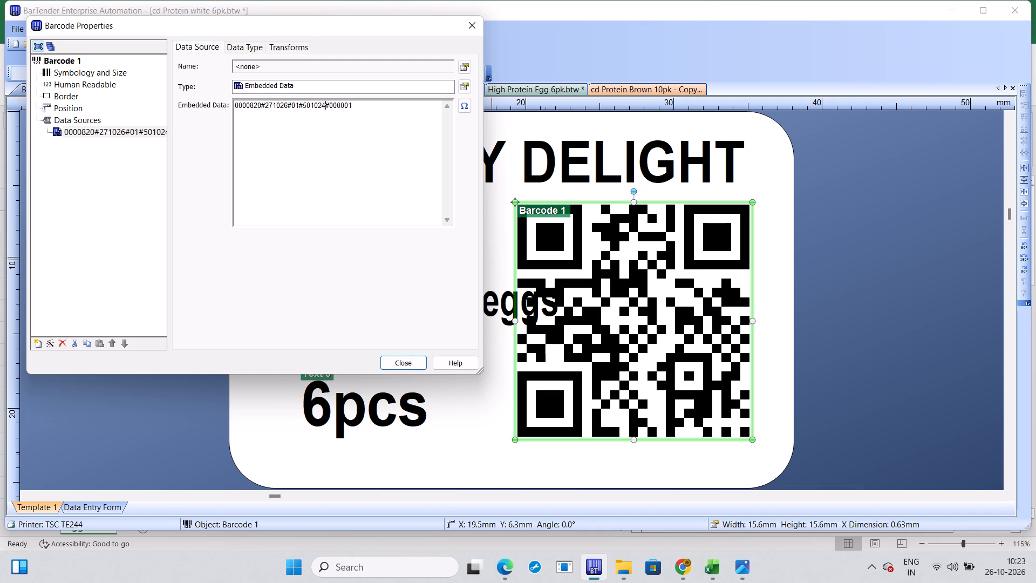
{"action": "left_click", "coordinate": [414, 368]}
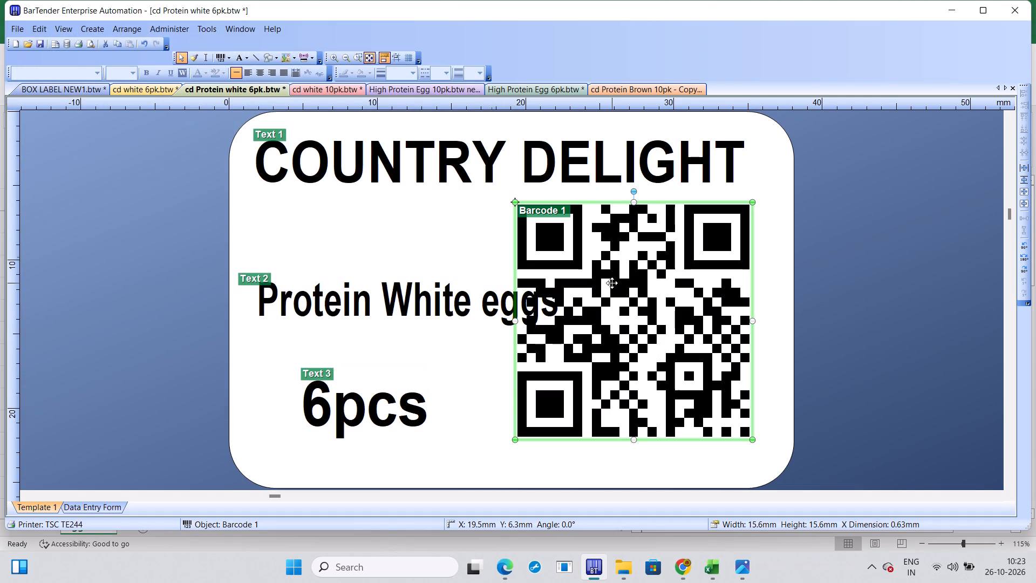
Print 80 serial numbers of the cd Protein white 6pk label on the TSC TE244, starting at position 2.
{"action": "key", "text": "ctrl+p"}
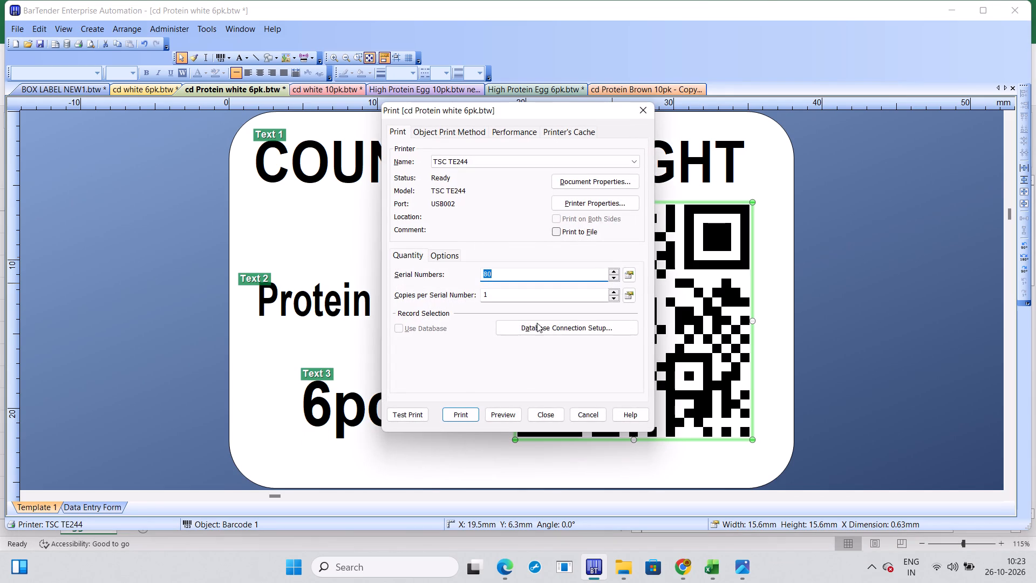
{"action": "left_click", "coordinate": [476, 413]}
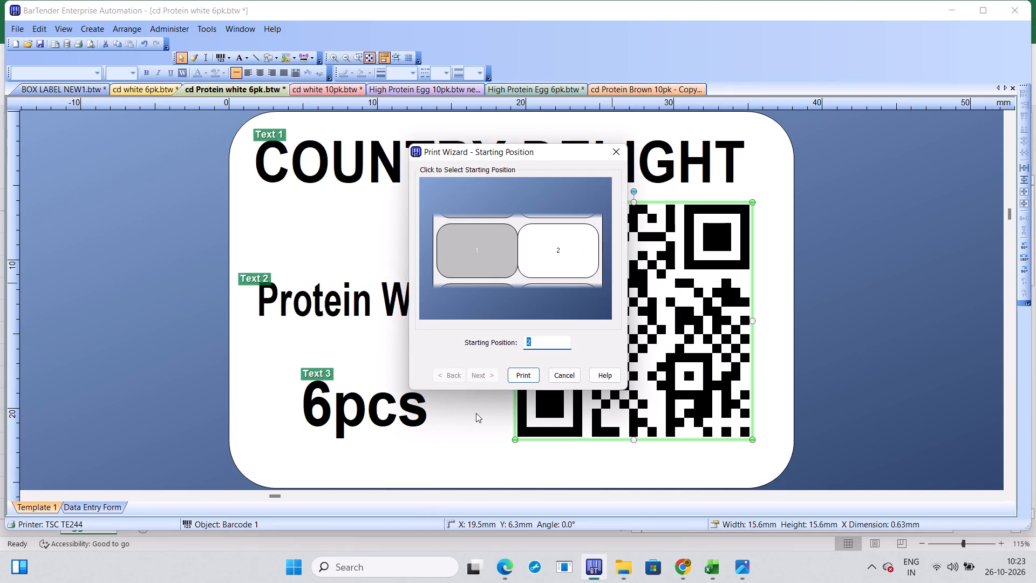
{"action": "left_click", "coordinate": [524, 367]}
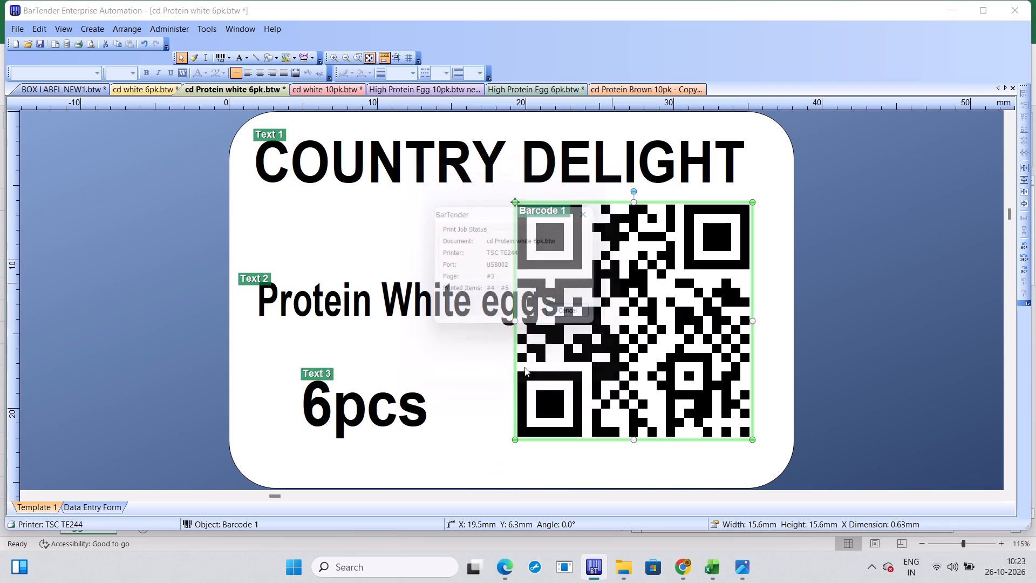
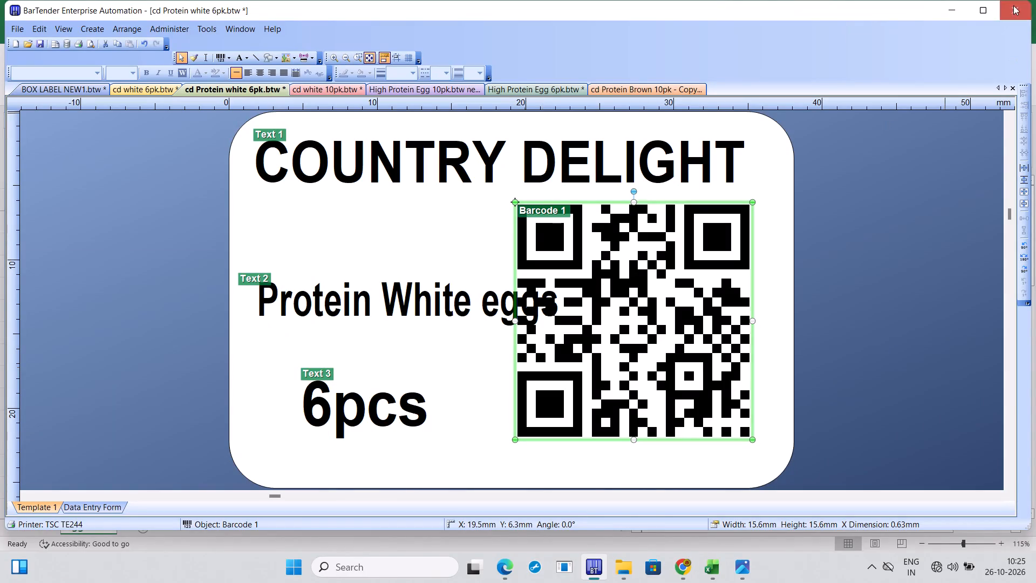
Close BarTender, saving the changes to all the modified label documents.
{"action": "left_click", "coordinate": [1006, 6]}
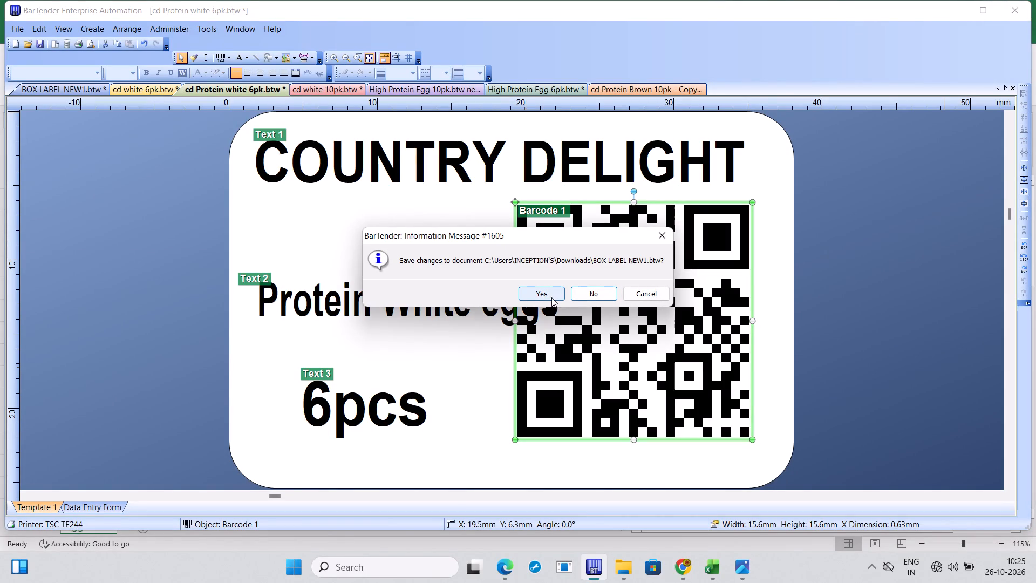
{"action": "left_click", "coordinate": [547, 297]}
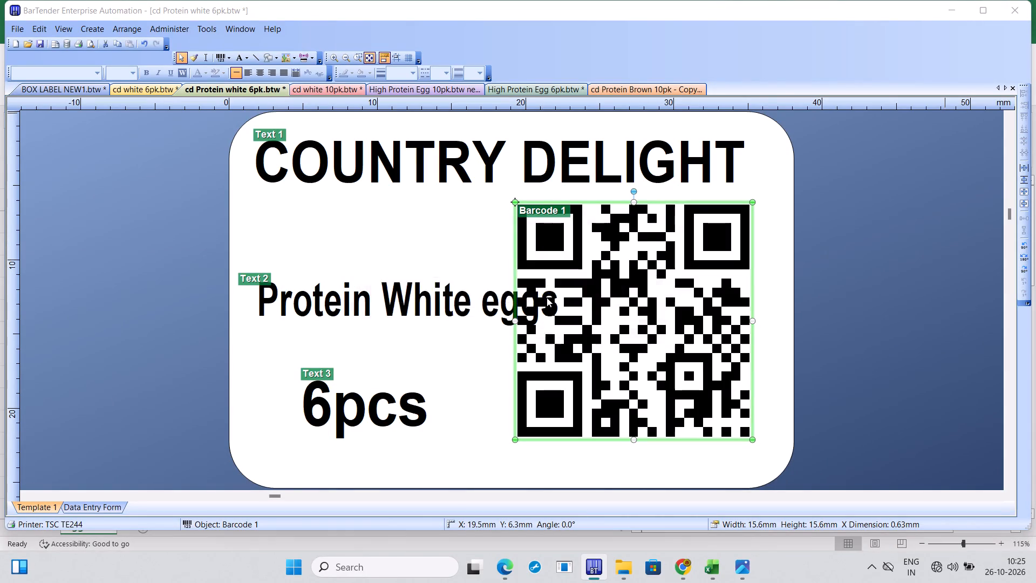
{"action": "left_click", "coordinate": [547, 297]}
{"action": "left_click", "coordinate": [547, 297]}
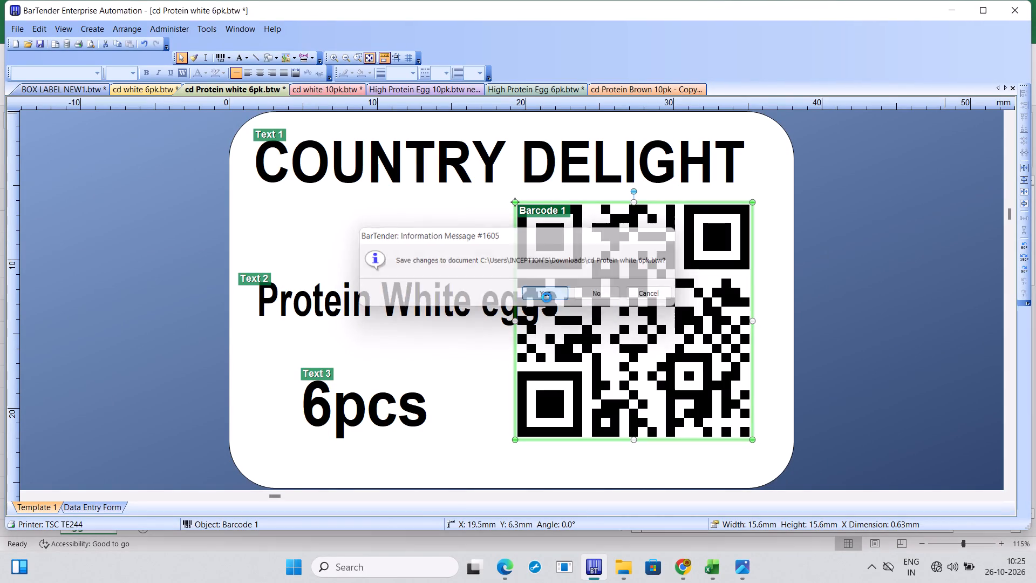
{"action": "left_click", "coordinate": [547, 297]}
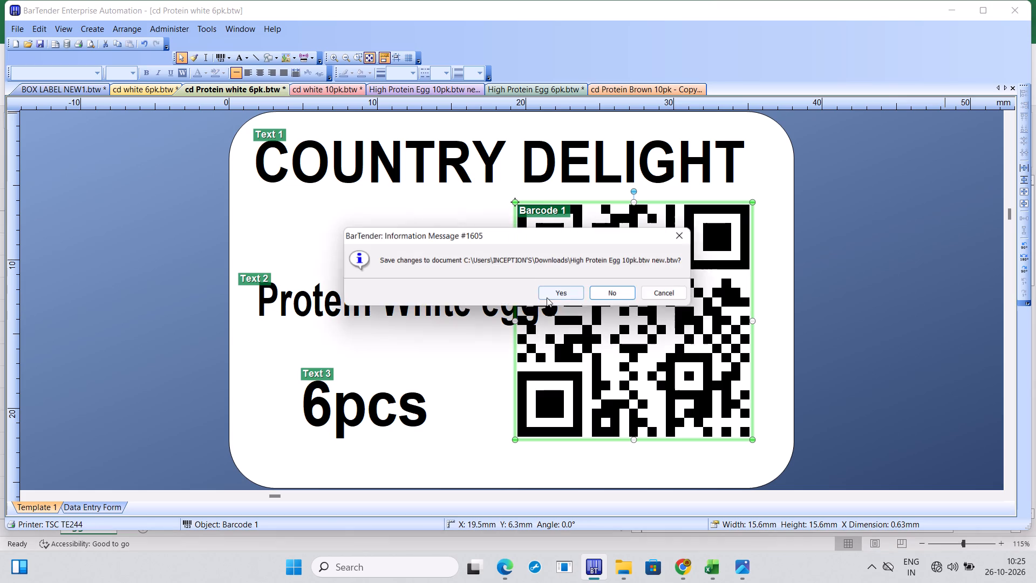
{"action": "left_click", "coordinate": [547, 297]}
{"action": "left_click", "coordinate": [547, 297]}
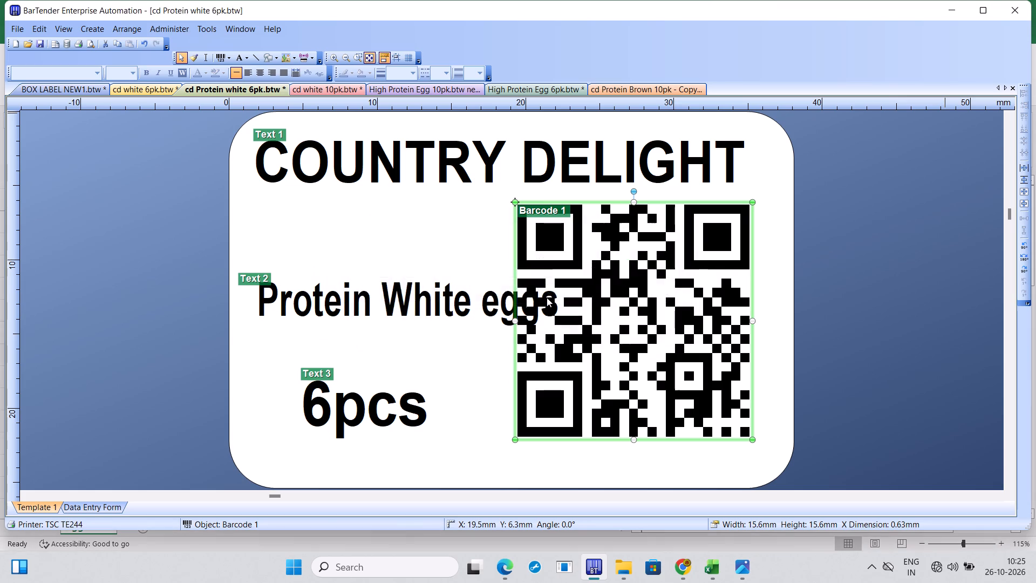
{"action": "left_click", "coordinate": [547, 297]}
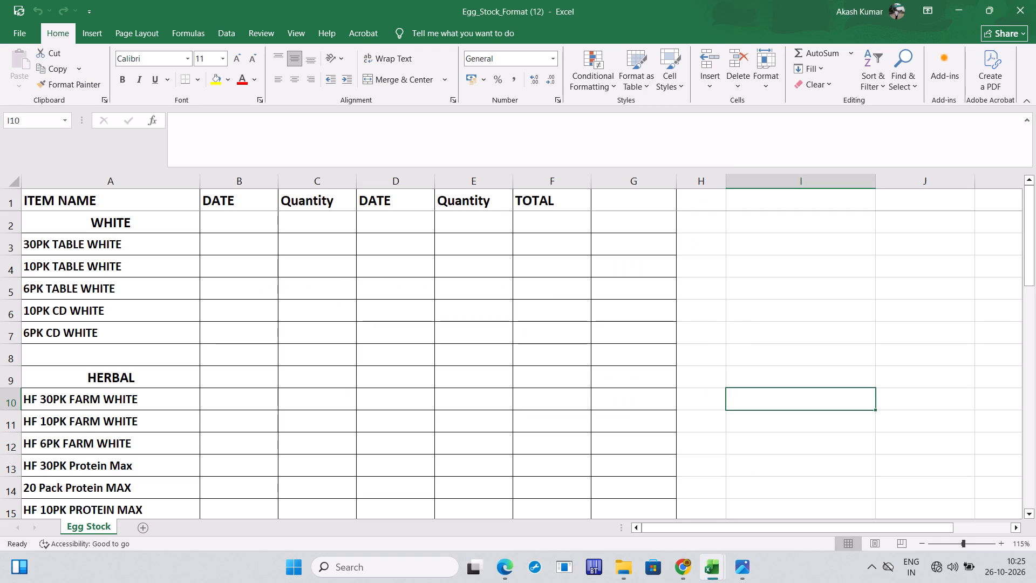
Close the Egg_Stock_Format (12) workbook without saving, and close the 26 Oct-26 Hyd Packing Planing (2) workbook.
{"action": "left_click", "coordinate": [1033, 0]}
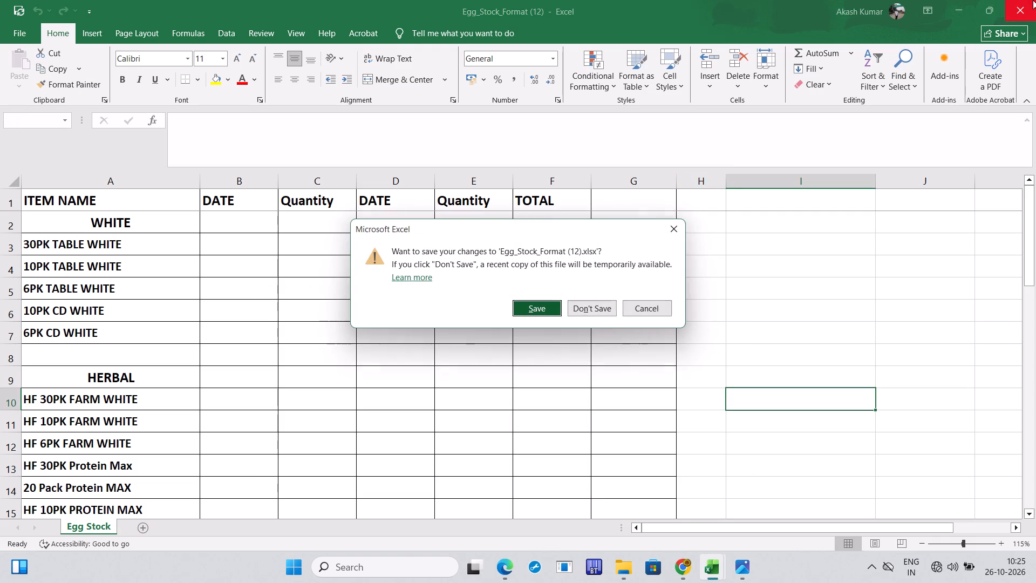
{"action": "left_click", "coordinate": [602, 310]}
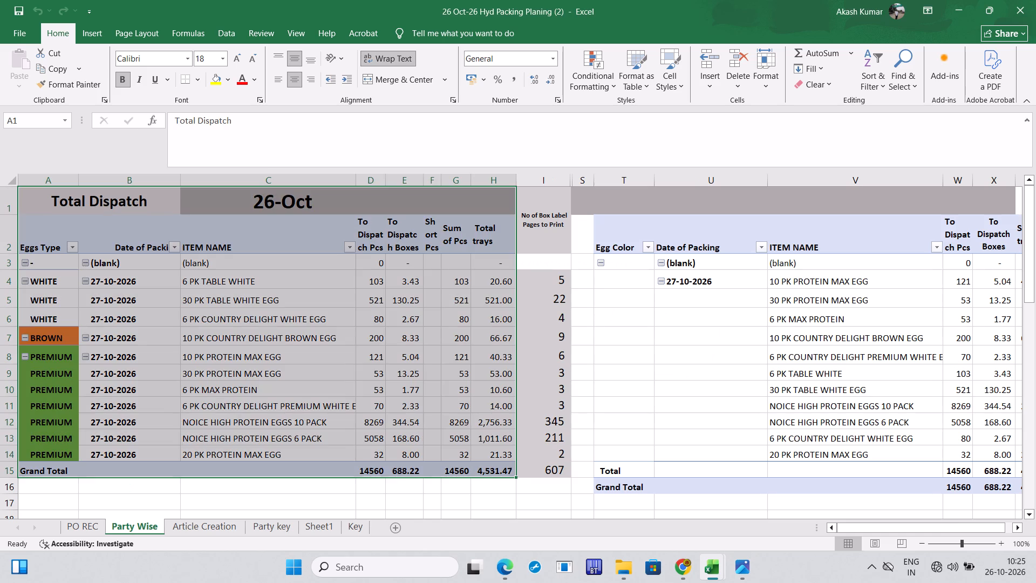
{"action": "left_click", "coordinate": [1015, 12]}
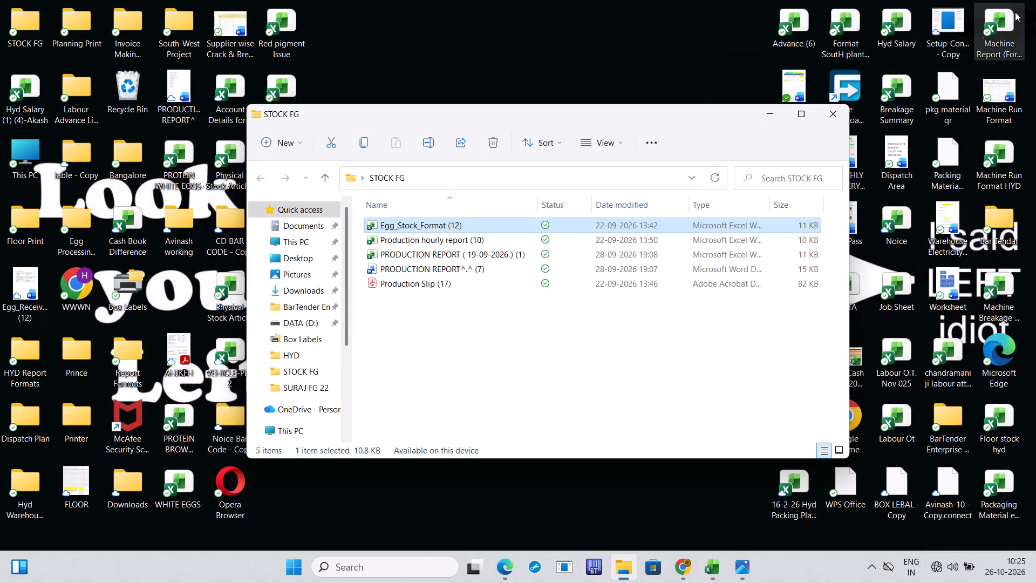
Close the STOCK FG folder window and the open WhatsApp image.
{"action": "left_click", "coordinate": [833, 112]}
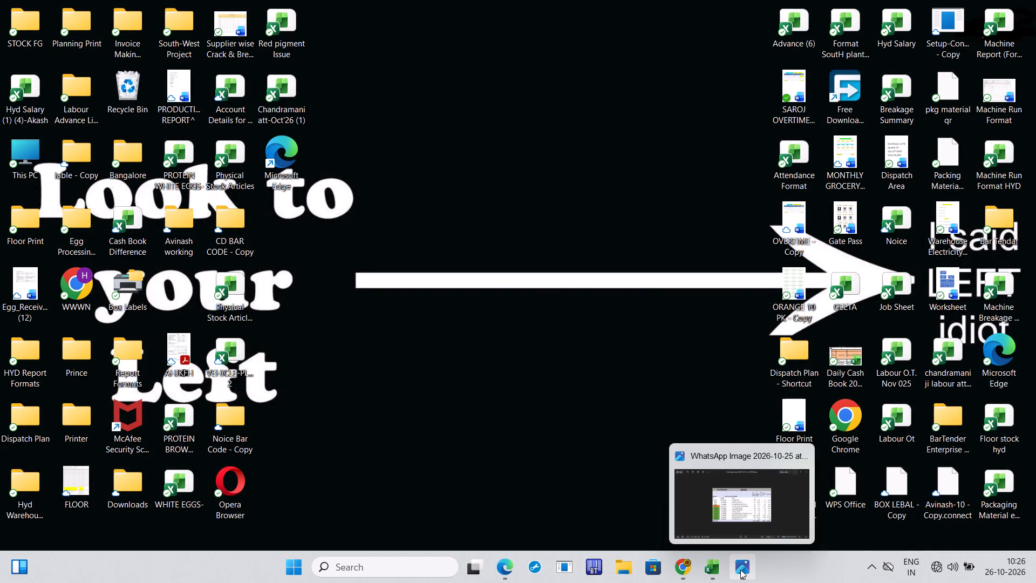
{"action": "left_click", "coordinate": [805, 455]}
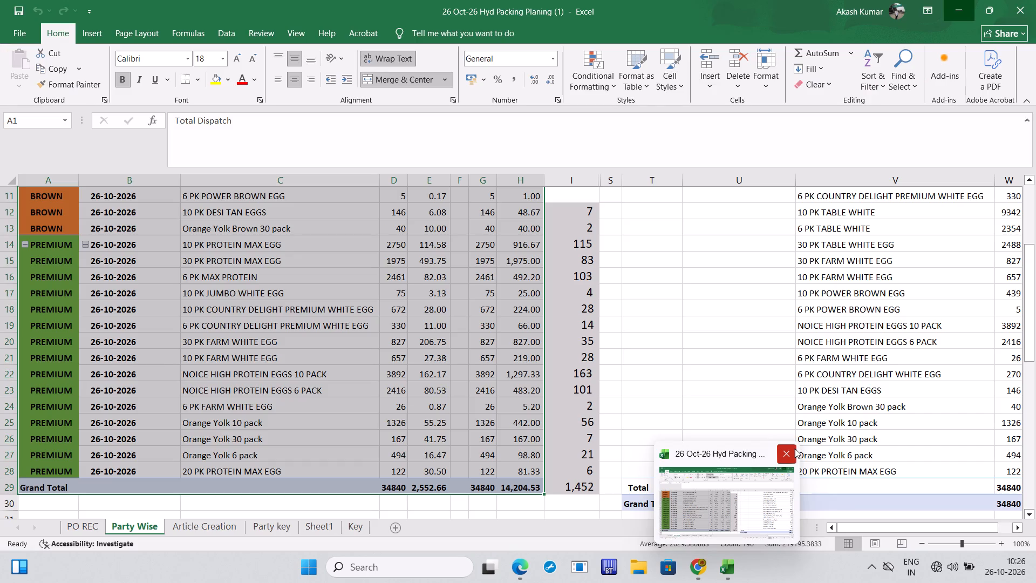
Close the 26 Oct-26 Hyd Packing Planing (1) workbook without saving its changes.
{"action": "left_click", "coordinate": [795, 449]}
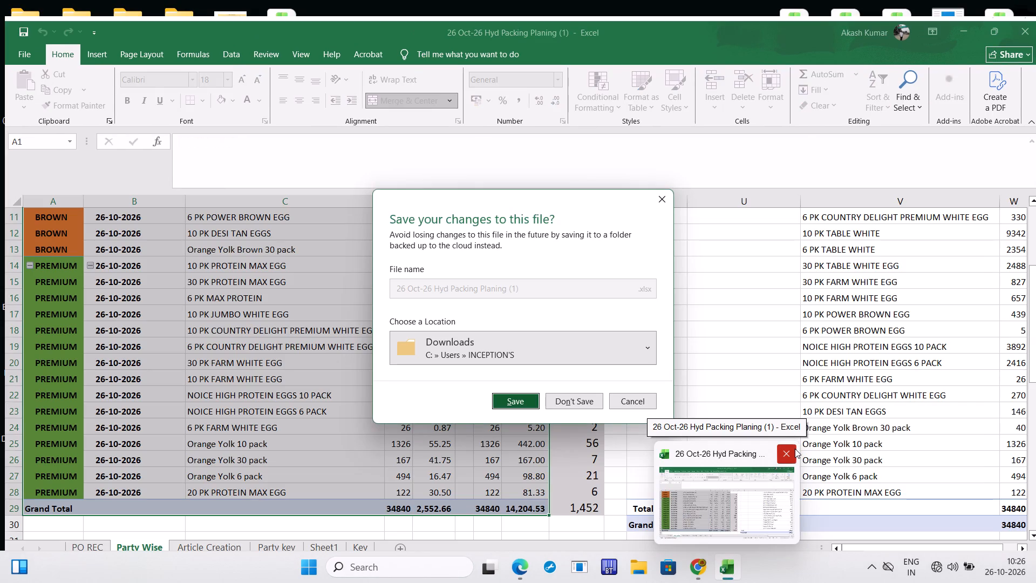
{"action": "left_click", "coordinate": [585, 408]}
{"action": "left_click", "coordinate": [583, 405]}
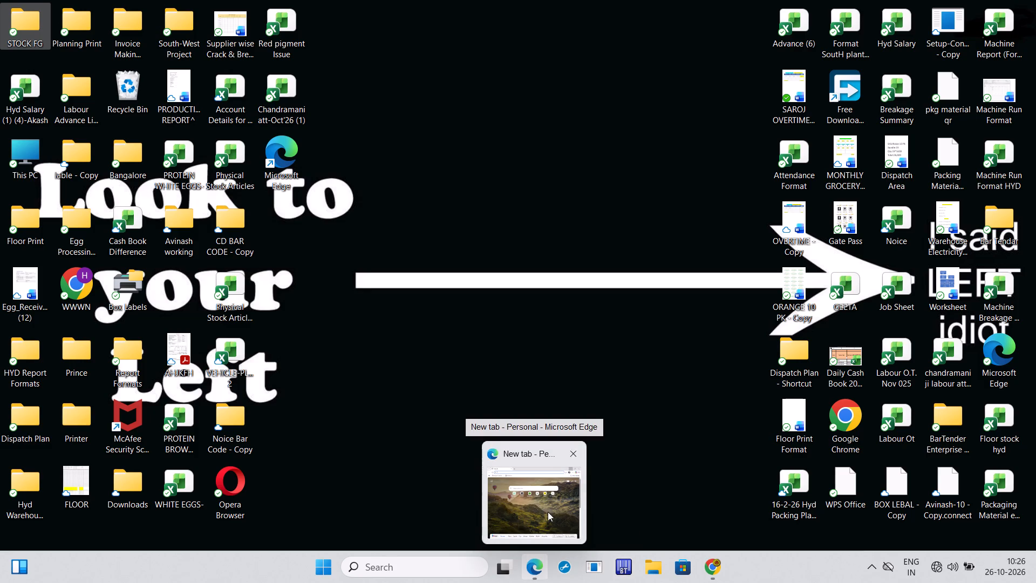
Close the remaining Microsoft Edge and Google Chrome windows.
{"action": "left_click", "coordinate": [571, 455]}
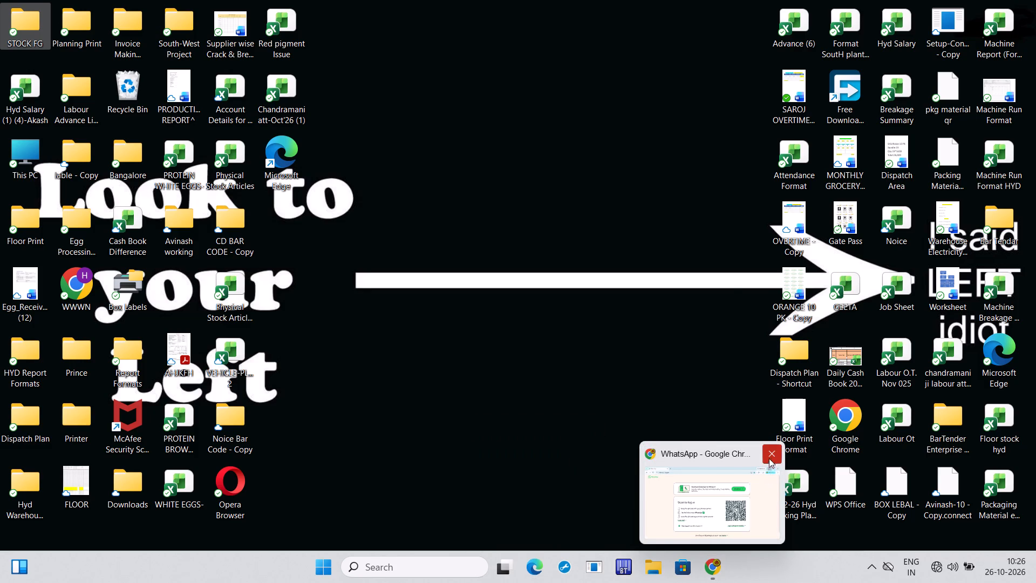
{"action": "left_click", "coordinate": [771, 453]}
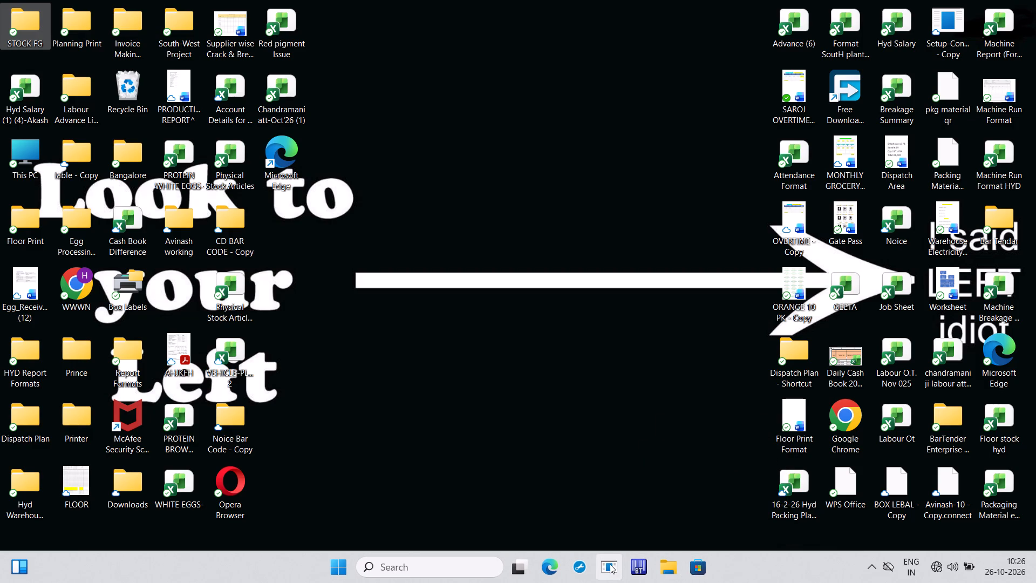
Search for BarTender, launch it, and dismiss the New Document Wizard.
{"action": "left_click", "coordinate": [460, 565]}
{"action": "key", "text": "b"}
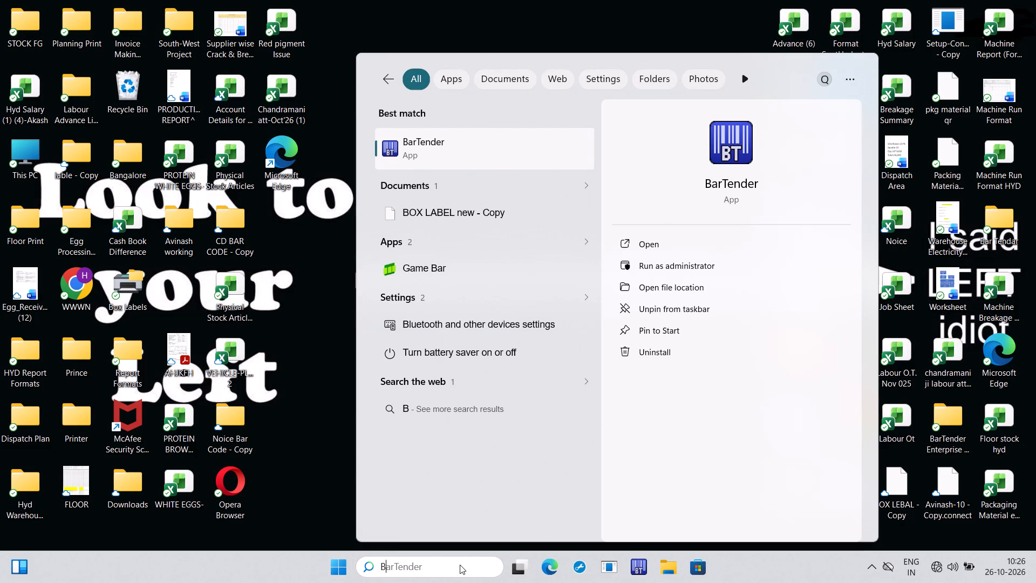
{"action": "left_click", "coordinate": [544, 132]}
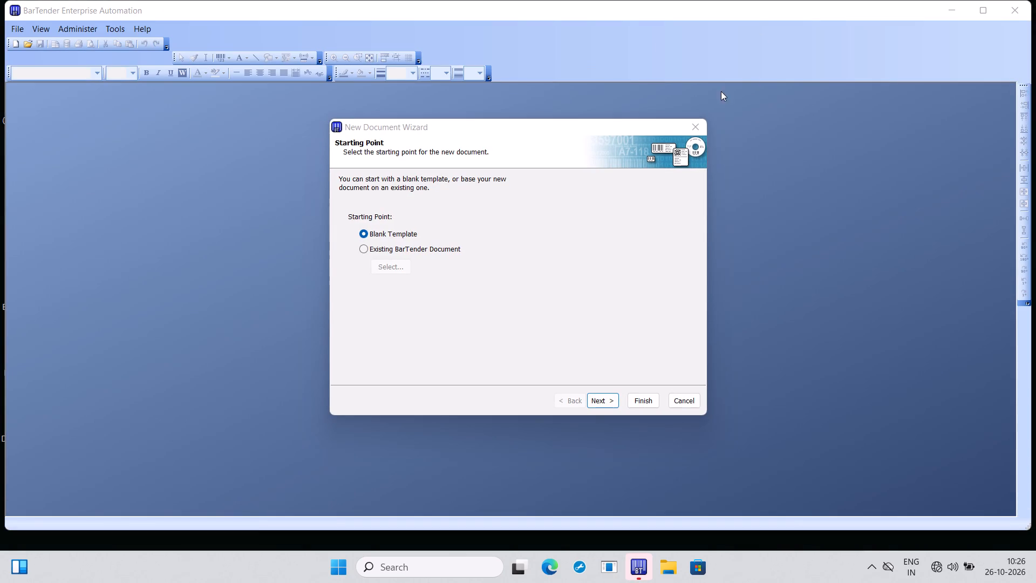
{"action": "left_click", "coordinate": [696, 121]}
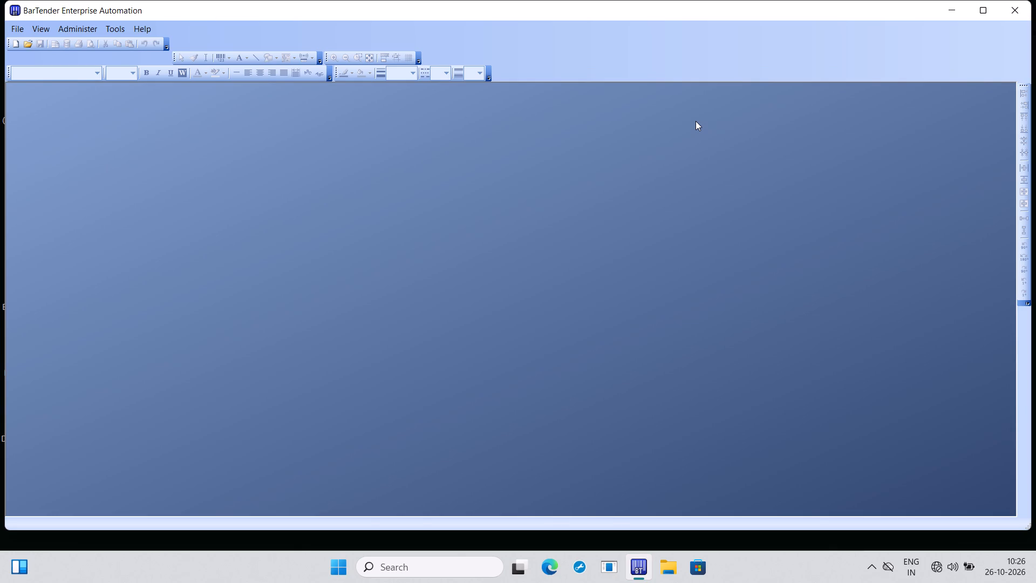
Open the box lable document from the Downloads folder.
{"action": "key", "text": "ctrl+o"}
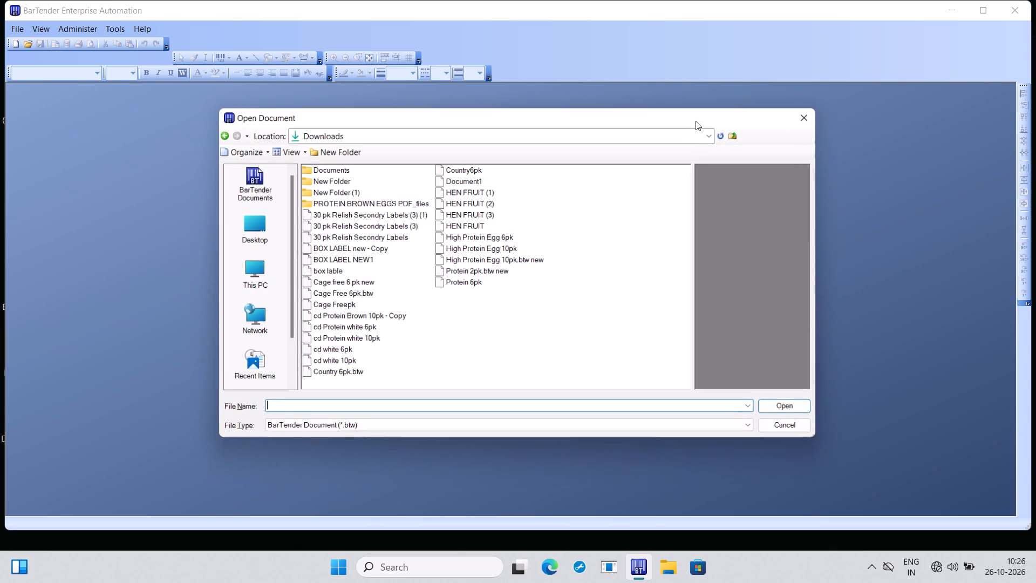
{"action": "left_click", "coordinate": [346, 271]}
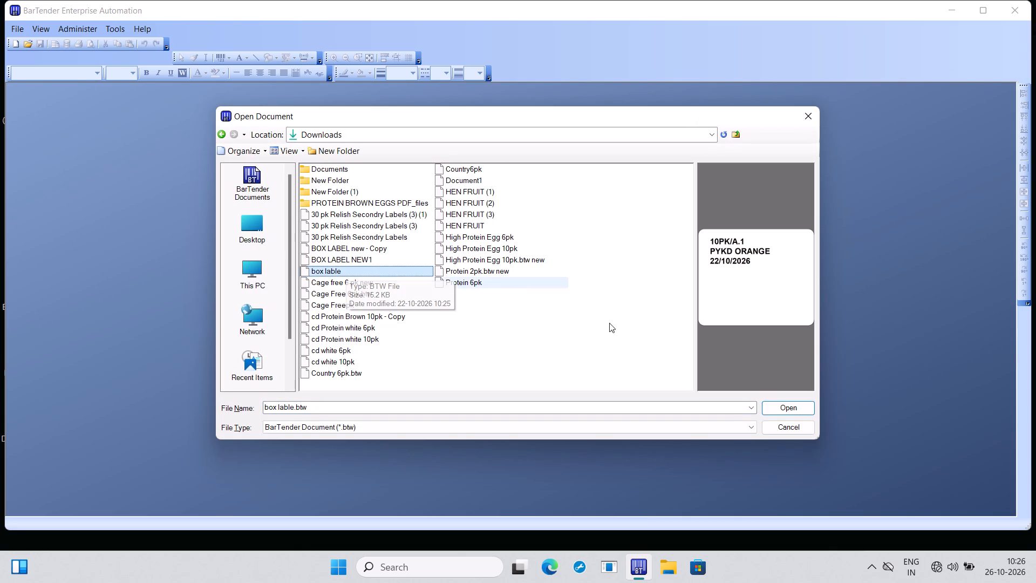
{"action": "left_click", "coordinate": [789, 410]}
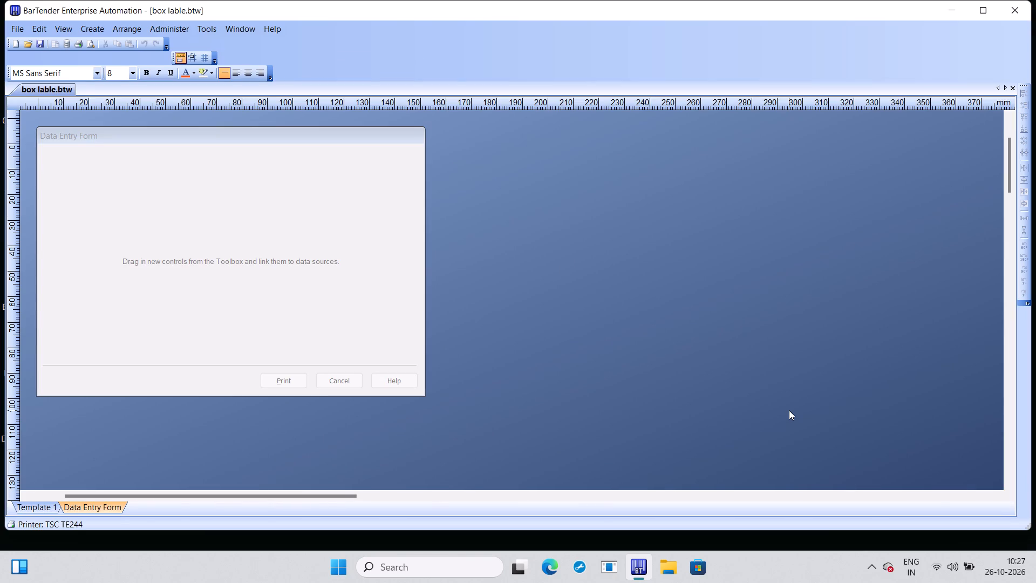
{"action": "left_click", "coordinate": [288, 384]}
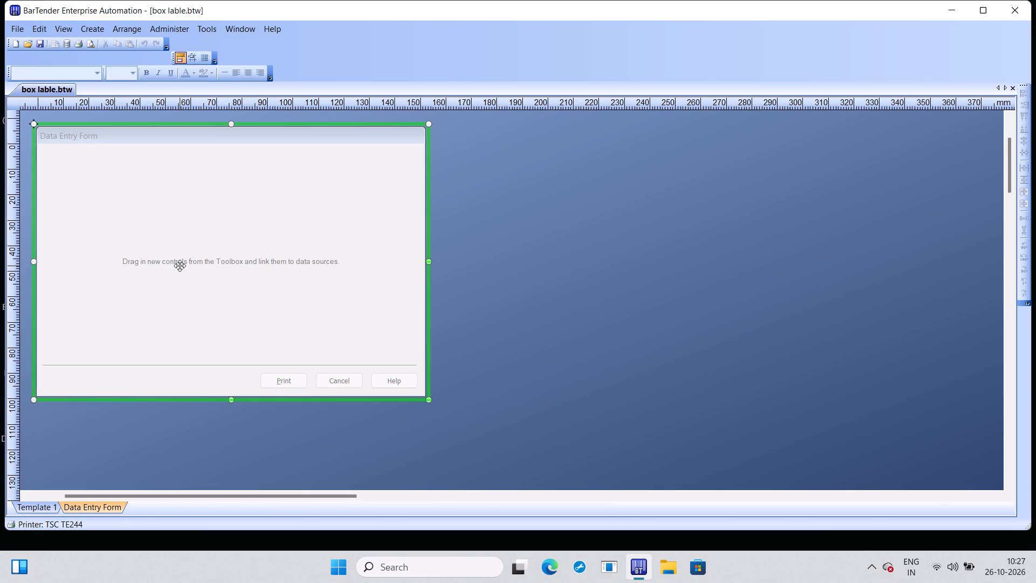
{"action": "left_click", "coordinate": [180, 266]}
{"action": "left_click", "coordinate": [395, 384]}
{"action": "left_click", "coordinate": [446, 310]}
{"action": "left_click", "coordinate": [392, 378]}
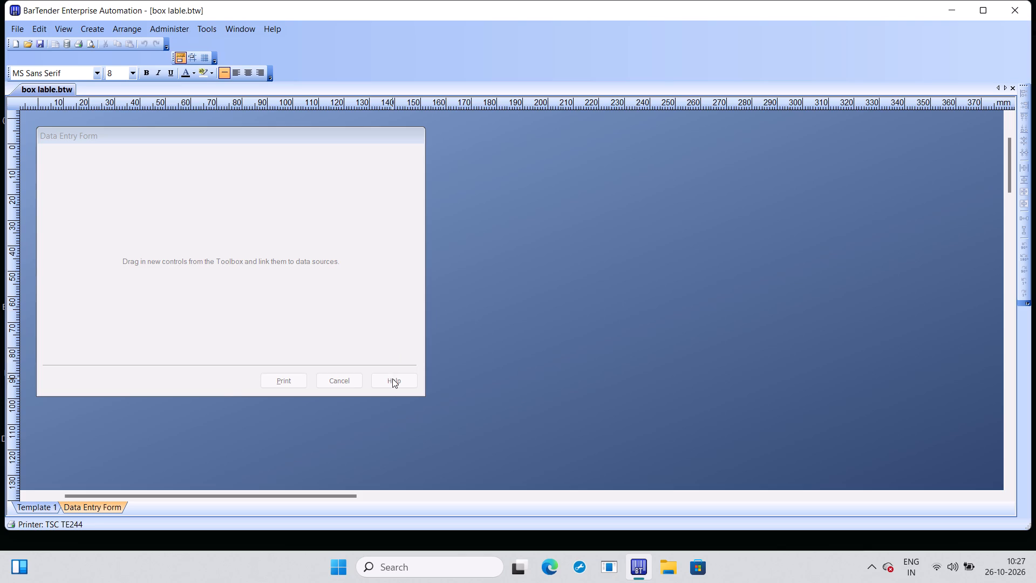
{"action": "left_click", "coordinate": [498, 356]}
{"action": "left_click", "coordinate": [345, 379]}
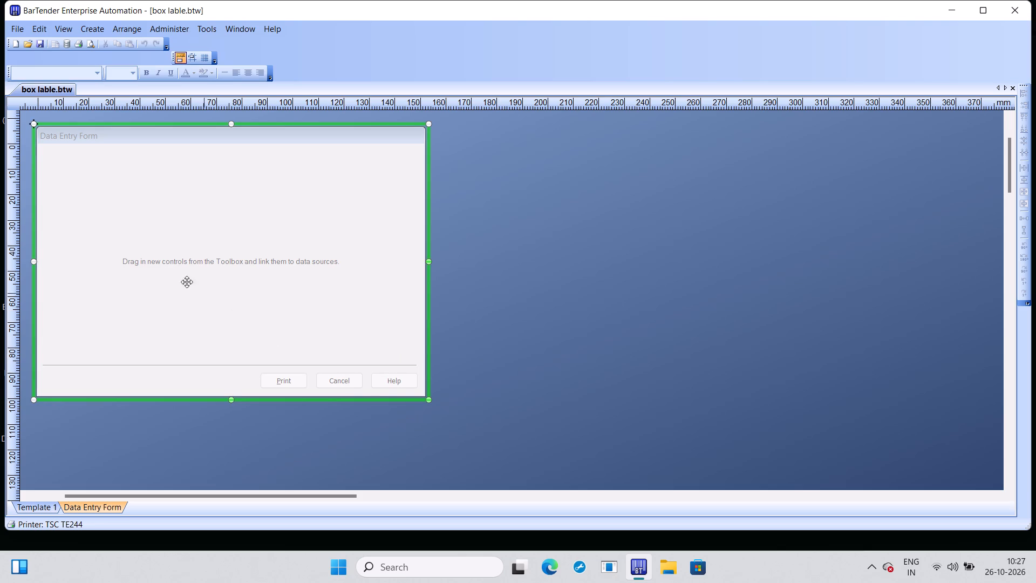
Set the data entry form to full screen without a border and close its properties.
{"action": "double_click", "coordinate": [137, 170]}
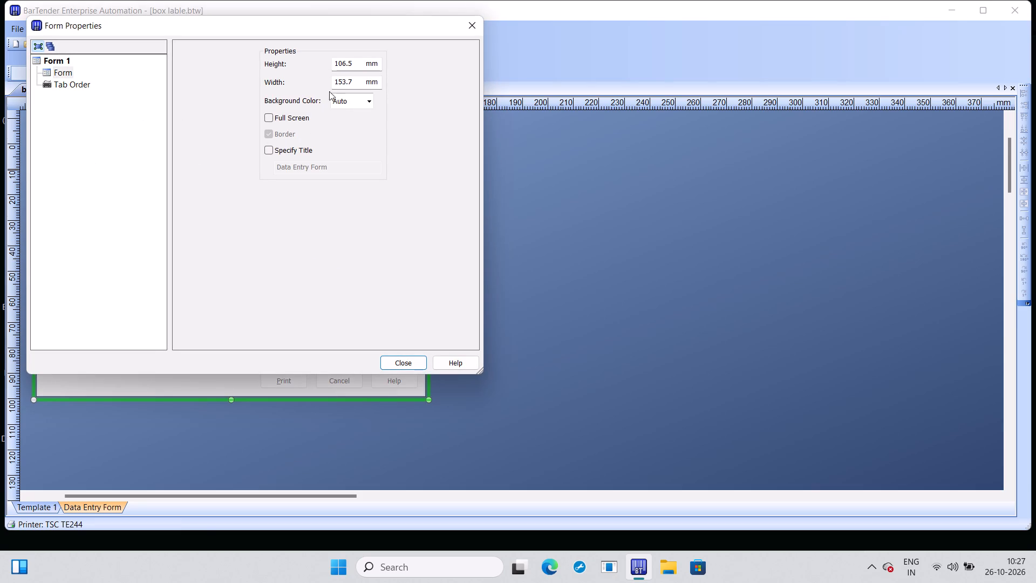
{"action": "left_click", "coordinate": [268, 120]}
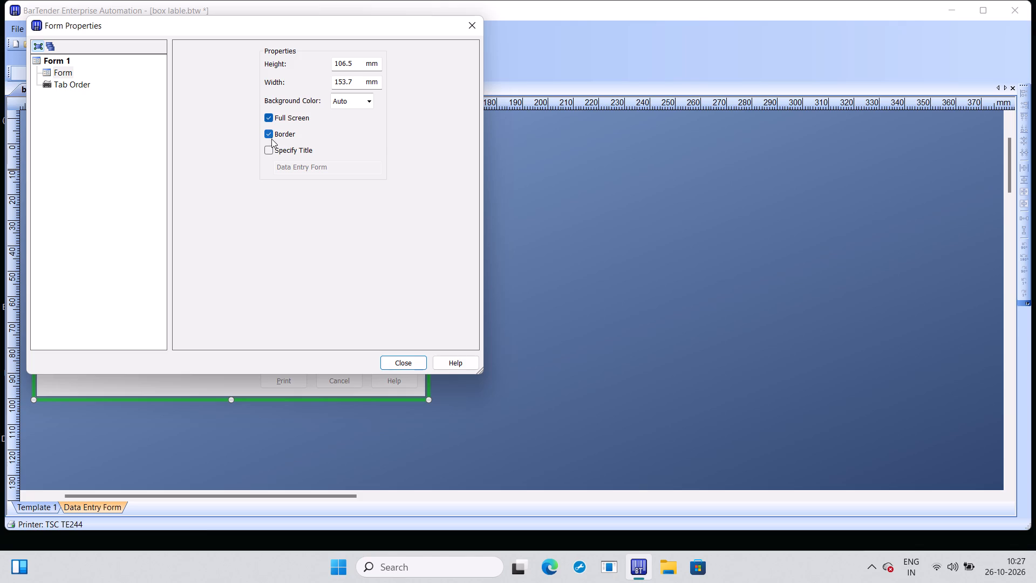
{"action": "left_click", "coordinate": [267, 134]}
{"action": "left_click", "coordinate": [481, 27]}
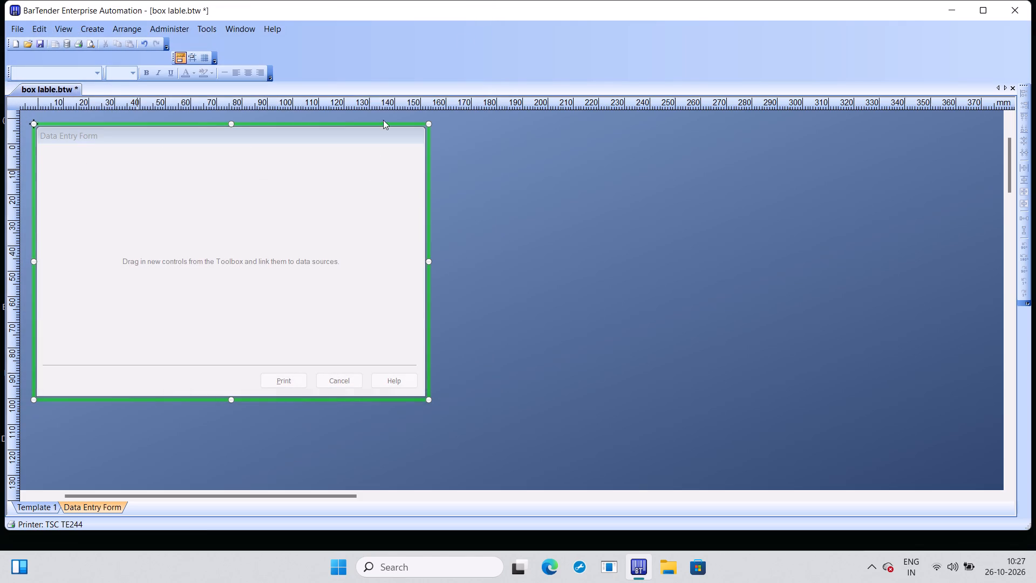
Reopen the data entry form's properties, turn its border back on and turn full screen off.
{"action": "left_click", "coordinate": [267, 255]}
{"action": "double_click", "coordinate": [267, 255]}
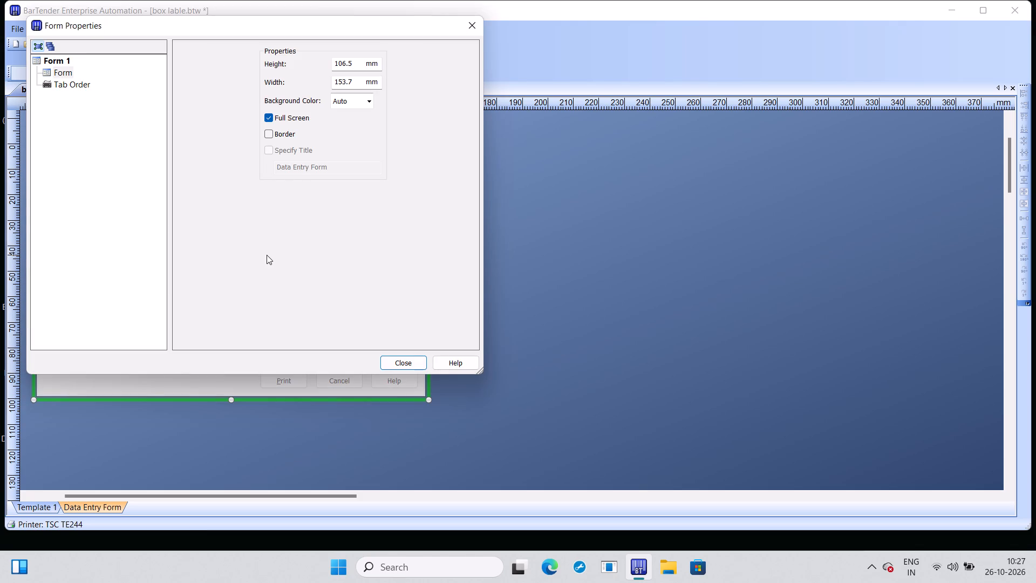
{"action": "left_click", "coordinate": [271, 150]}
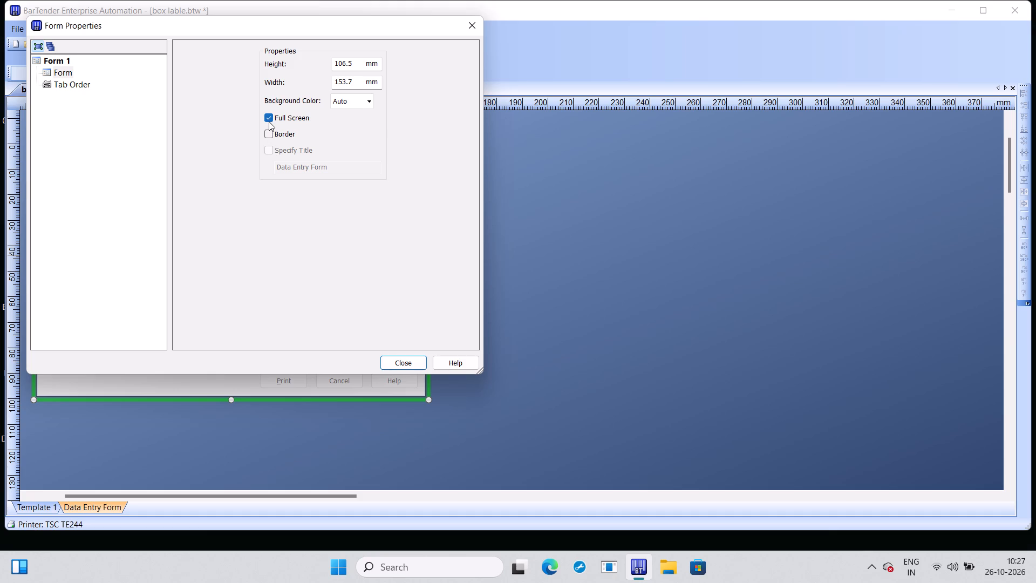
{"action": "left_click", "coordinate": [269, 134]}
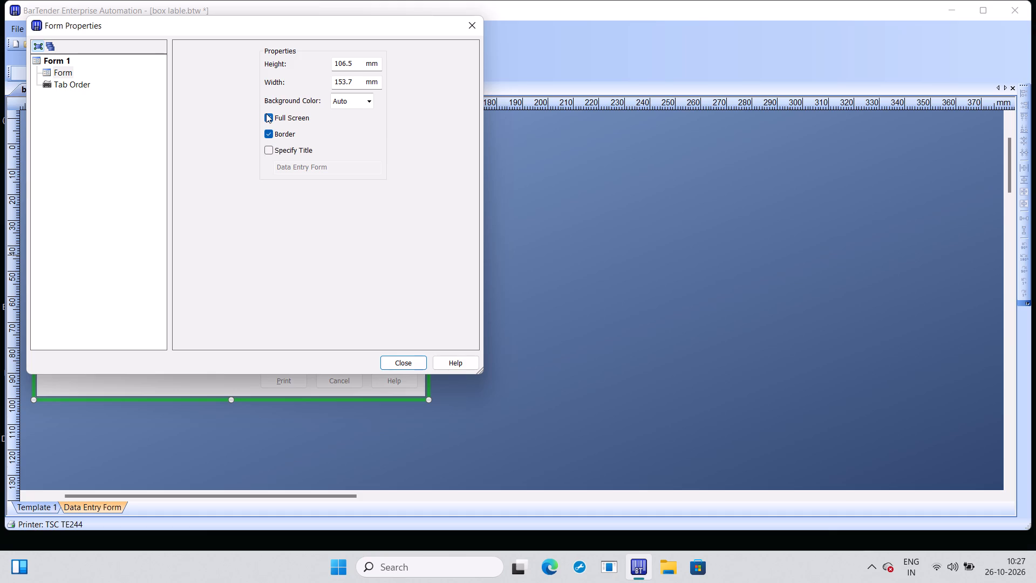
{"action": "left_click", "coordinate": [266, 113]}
Turn full screen back on for the data entry form with its border kept, and close the form properties.
{"action": "left_click", "coordinate": [271, 141]}
{"action": "left_click", "coordinate": [266, 116]}
{"action": "left_click", "coordinate": [477, 28]}
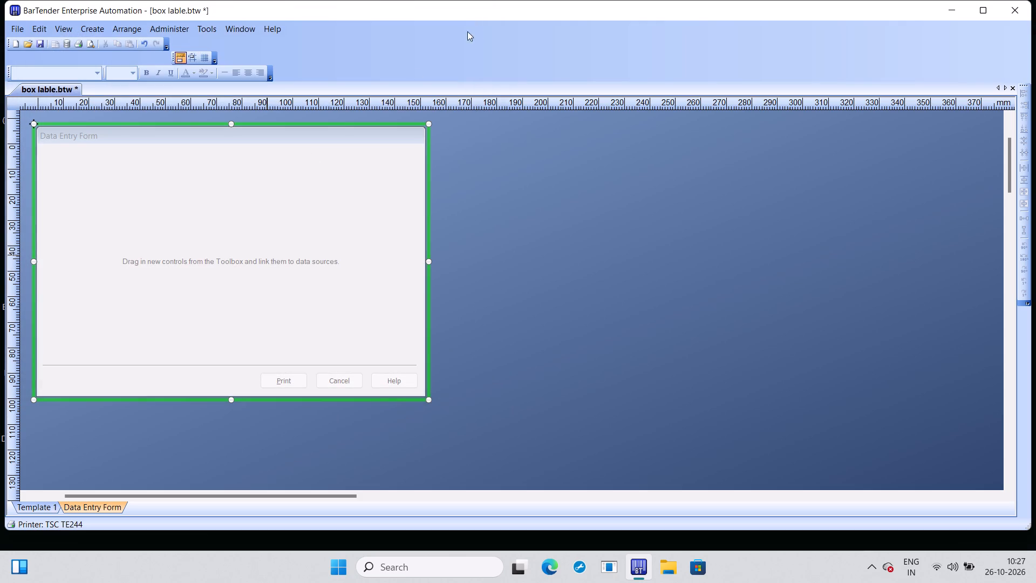
Reopen the data entry form's properties and examine its form and tab order settings, keeping Left to Right, then Top to Bottom.
{"action": "double_click", "coordinate": [303, 238]}
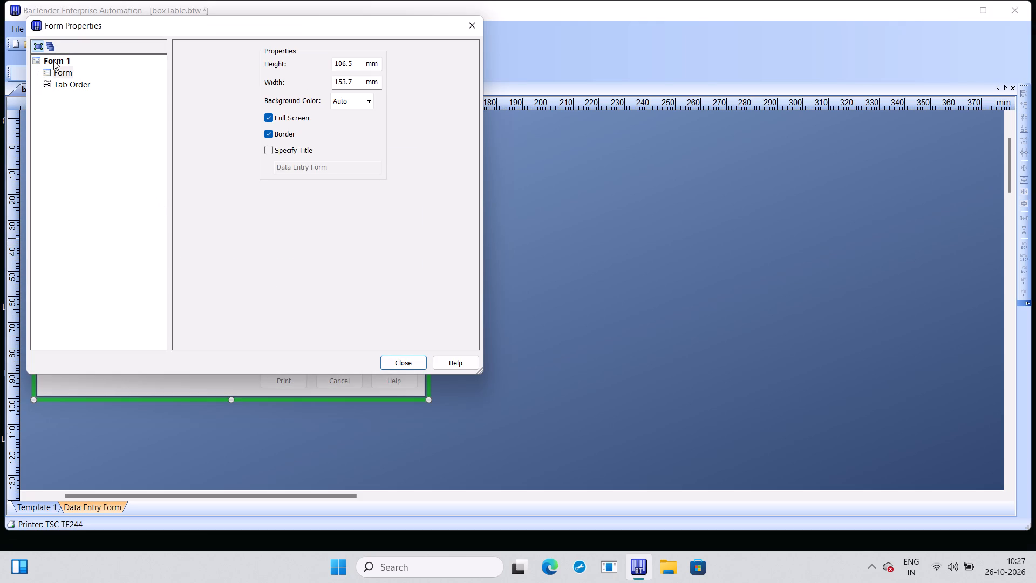
{"action": "left_click", "coordinate": [60, 75]}
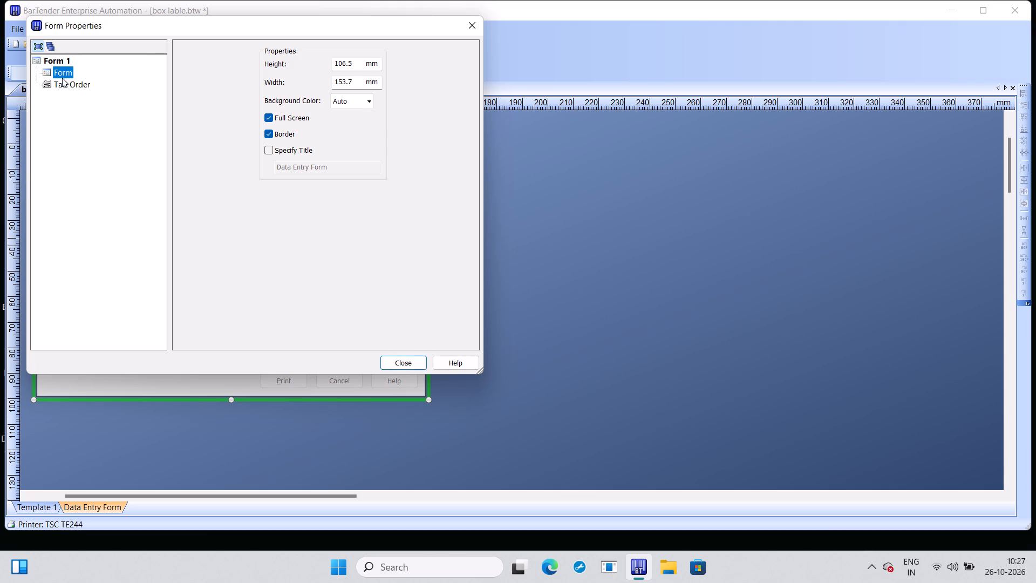
{"action": "left_click", "coordinate": [65, 82]}
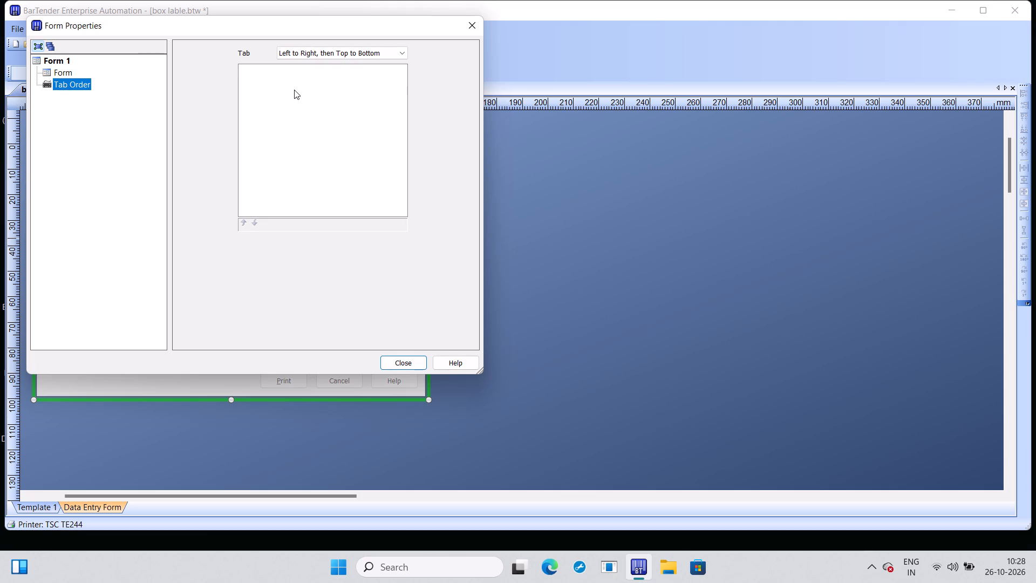
{"action": "left_click", "coordinate": [294, 90]}
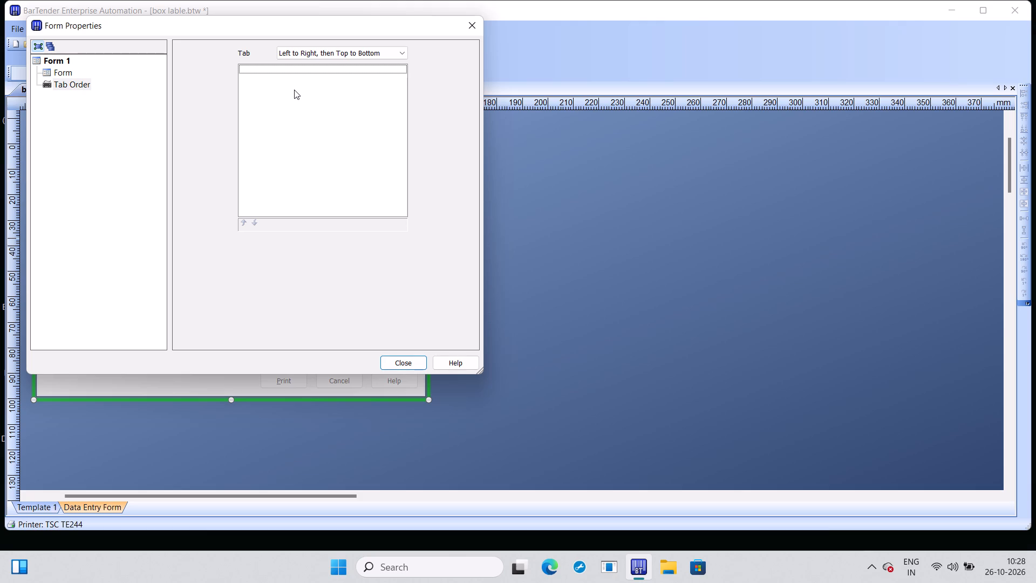
{"action": "double_click", "coordinate": [294, 90]}
{"action": "left_click", "coordinate": [380, 53]}
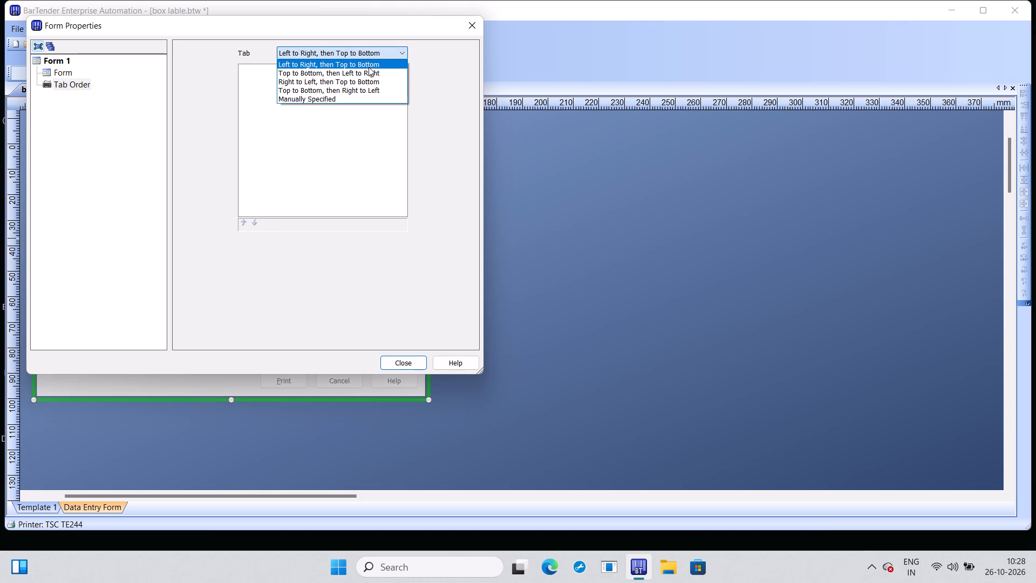
{"action": "left_click", "coordinate": [369, 67]}
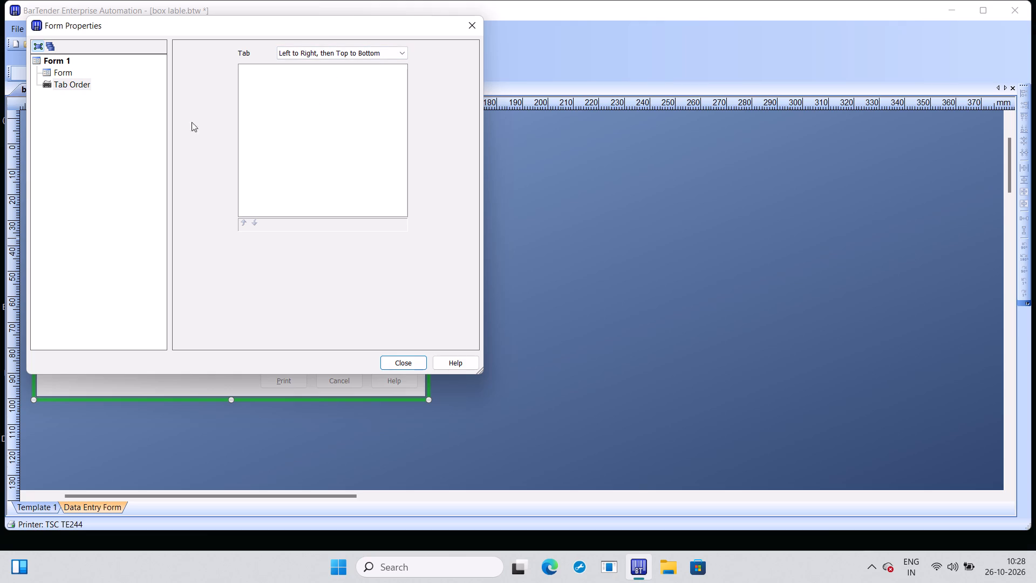
{"action": "left_click", "coordinate": [57, 84]}
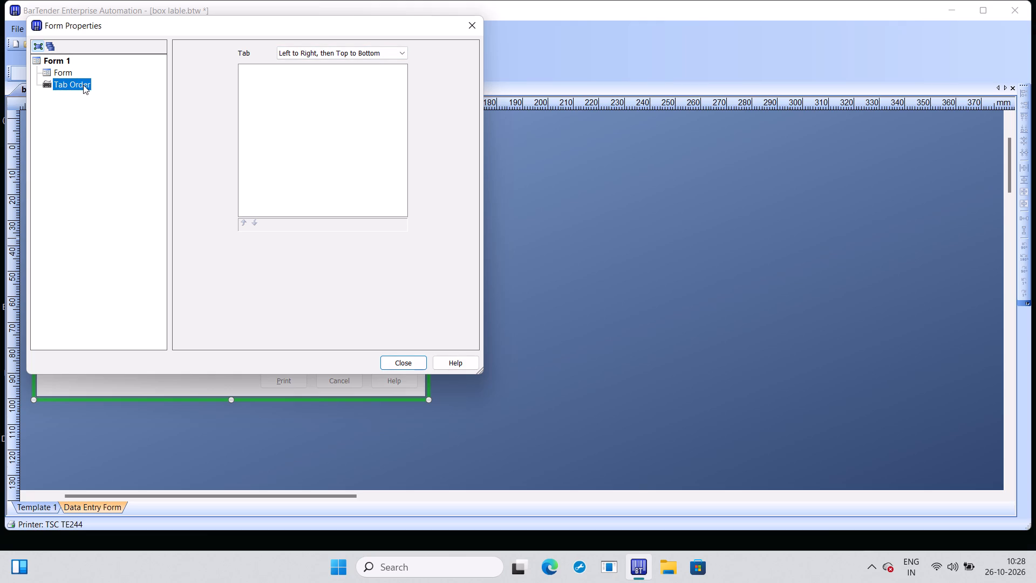
{"action": "left_click", "coordinate": [83, 85]}
{"action": "left_click", "coordinate": [64, 70]}
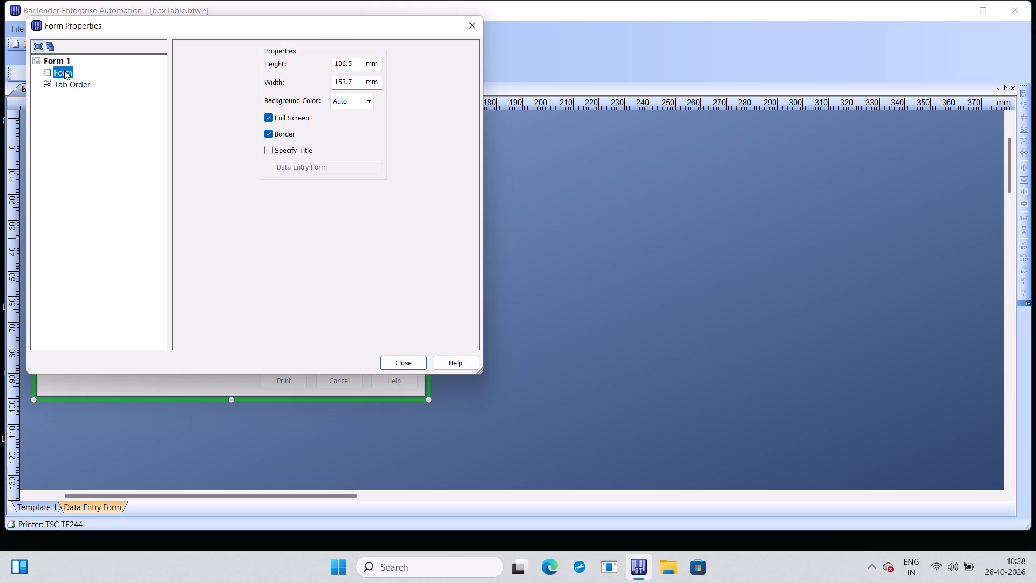
Enter 10PK/A.1 as the first line of Form 1's help text.
{"action": "left_click", "coordinate": [57, 61]}
{"action": "left_click", "coordinate": [261, 137]}
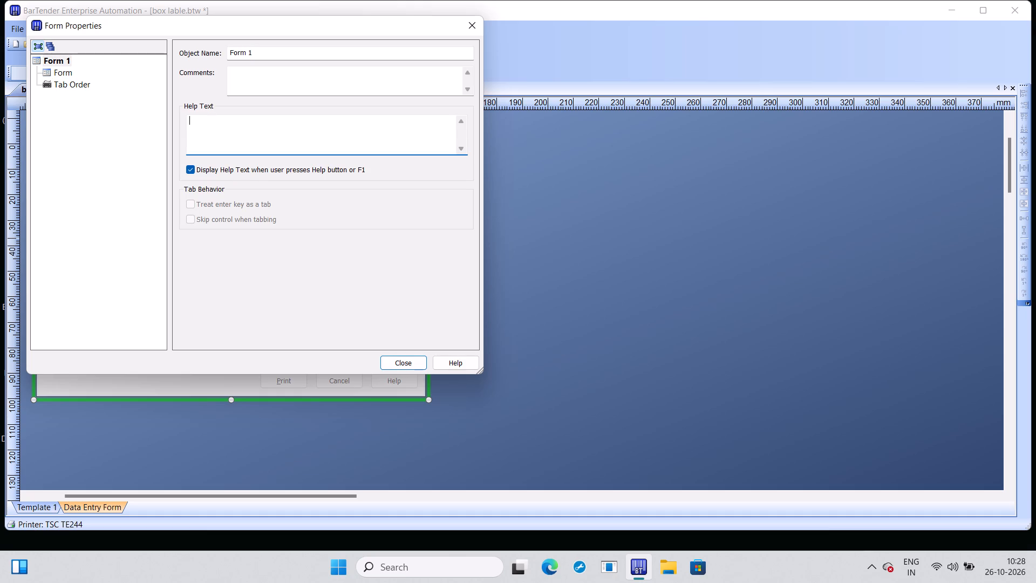
{"action": "left_click", "coordinate": [269, 84]}
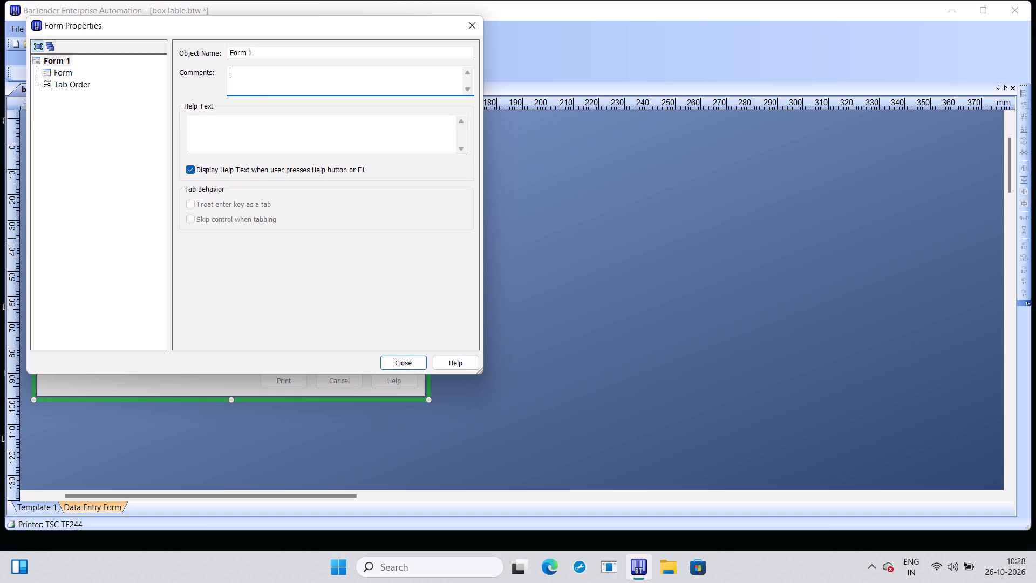
{"action": "left_click", "coordinate": [217, 131]}
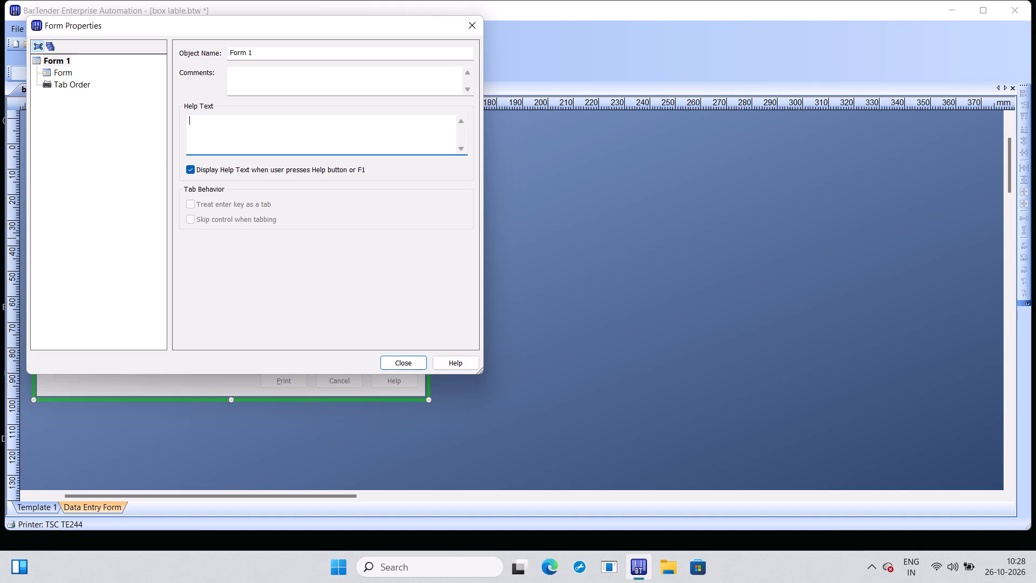
{"action": "key", "text": "p"}
{"action": "key", "text": "BackSpace"}
{"action": "type", "text": "10"}
{"action": "key", "text": "p"}
{"action": "key", "text": "k"}
{"action": "key", "text": "slash"}
{"action": "key", "text": "a"}
{"action": "type", "text": ".1"}
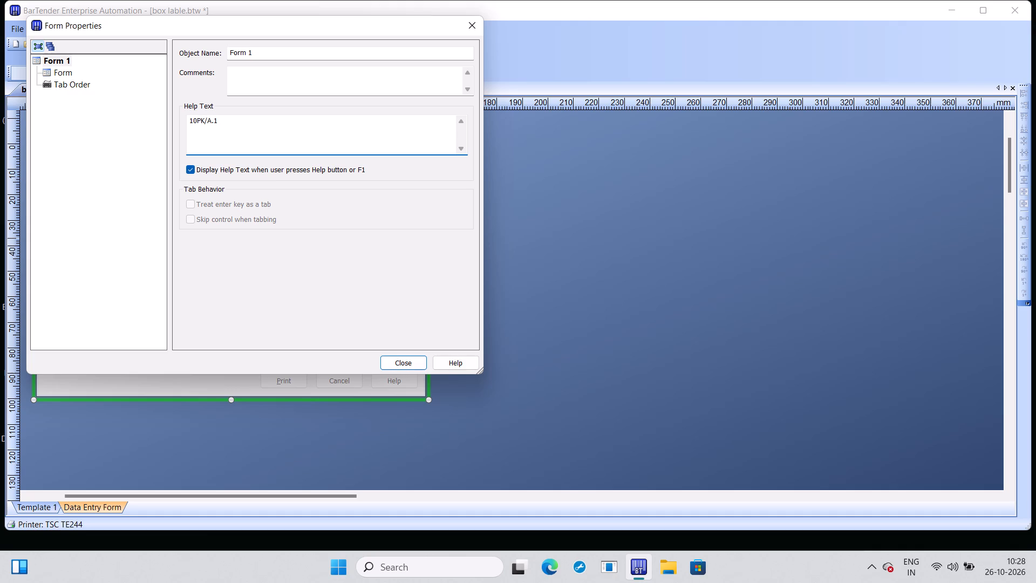
Add NOICE PROTEIN as the second line of Form 1's help text.
{"action": "key", "text": "Return"}
{"action": "key", "text": "n"}
{"action": "type", "text": "OI"}
{"action": "type", "text": "CE"}
{"action": "key", "text": "space"}
{"action": "key", "text": "p"}
{"action": "key", "text": "r"}
{"action": "key", "text": "o"}
{"action": "type", "text": "TE"}
{"action": "key", "text": "i"}
{"action": "key", "text": "n"}
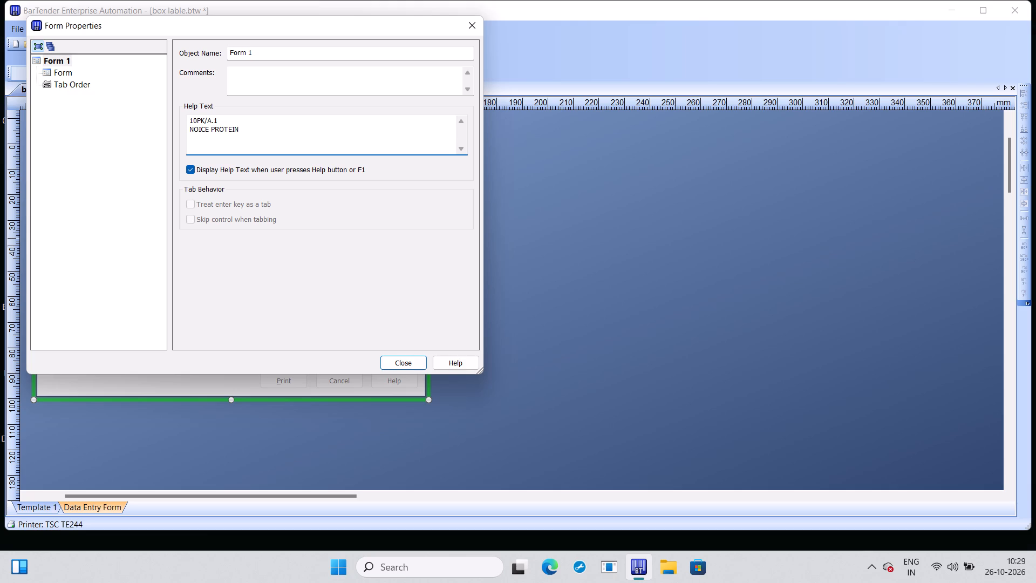
Add 27/10/2026 as the third line of Form 1's help text and close the form properties.
{"action": "key", "text": "Return"}
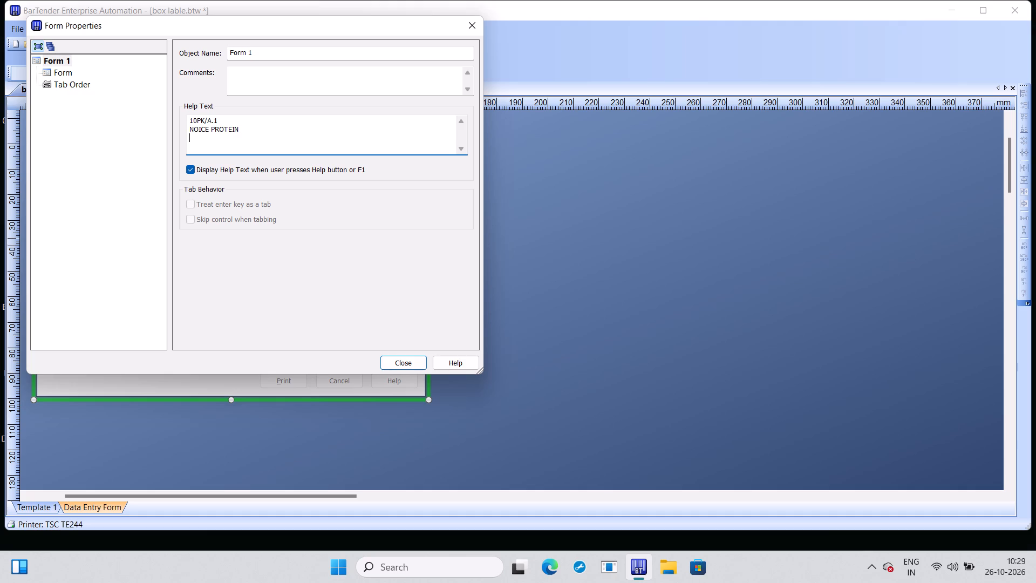
{"action": "key", "text": "2"}
{"action": "left_click", "coordinate": [217, 131]}
{"action": "key", "text": "7"}
{"action": "key", "text": "slash"}
{"action": "key", "text": "BackSpace"}
{"action": "left_click", "coordinate": [194, 140]}
{"action": "key", "text": "7"}
{"action": "key", "text": "slash"}
{"action": "key", "text": "1"}
{"action": "key", "text": "0"}
{"action": "key", "text": "slash"}
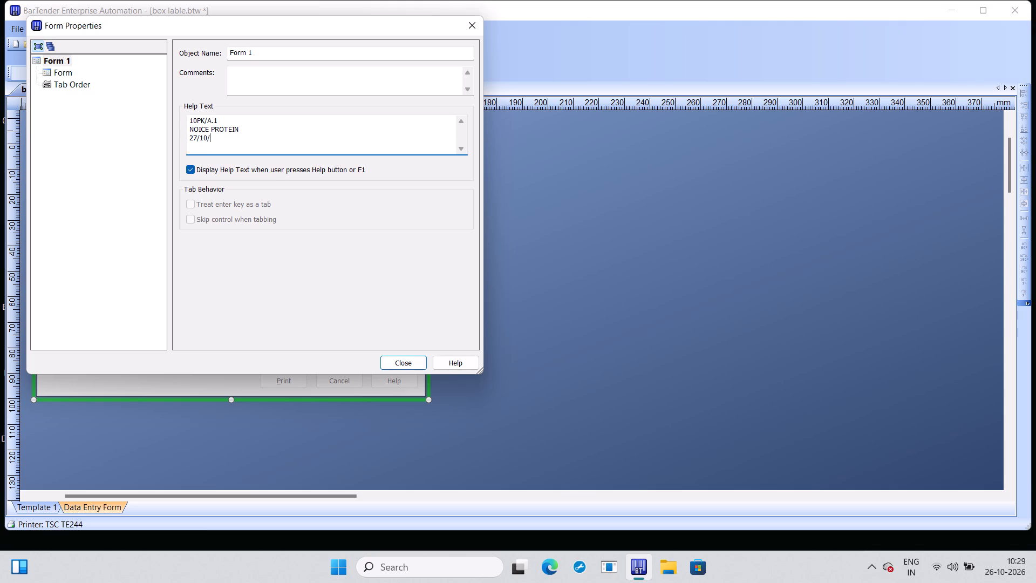
{"action": "key", "text": "2"}
{"action": "type", "text": "02"}
{"action": "key", "text": "6"}
{"action": "left_click", "coordinate": [408, 362]}
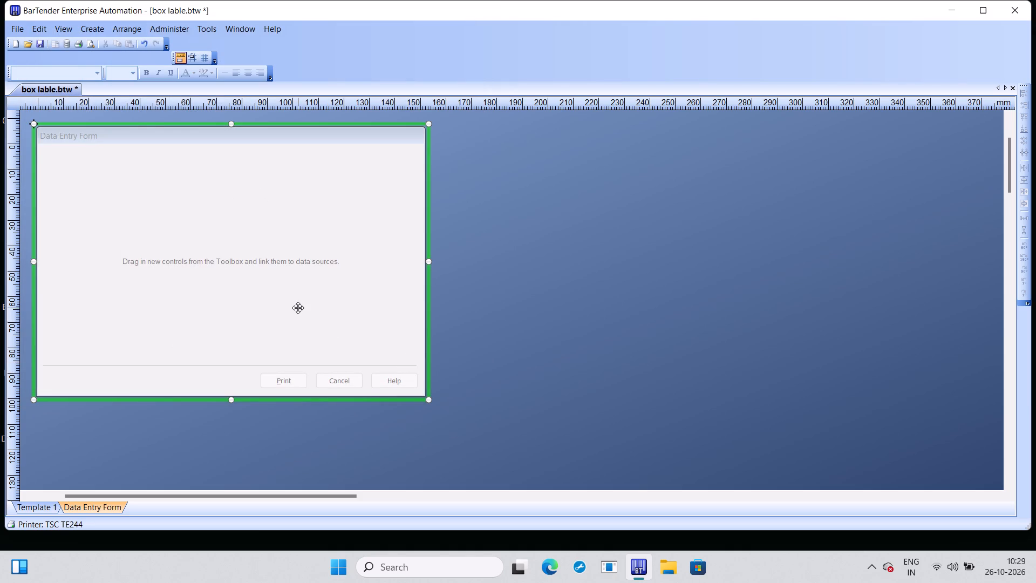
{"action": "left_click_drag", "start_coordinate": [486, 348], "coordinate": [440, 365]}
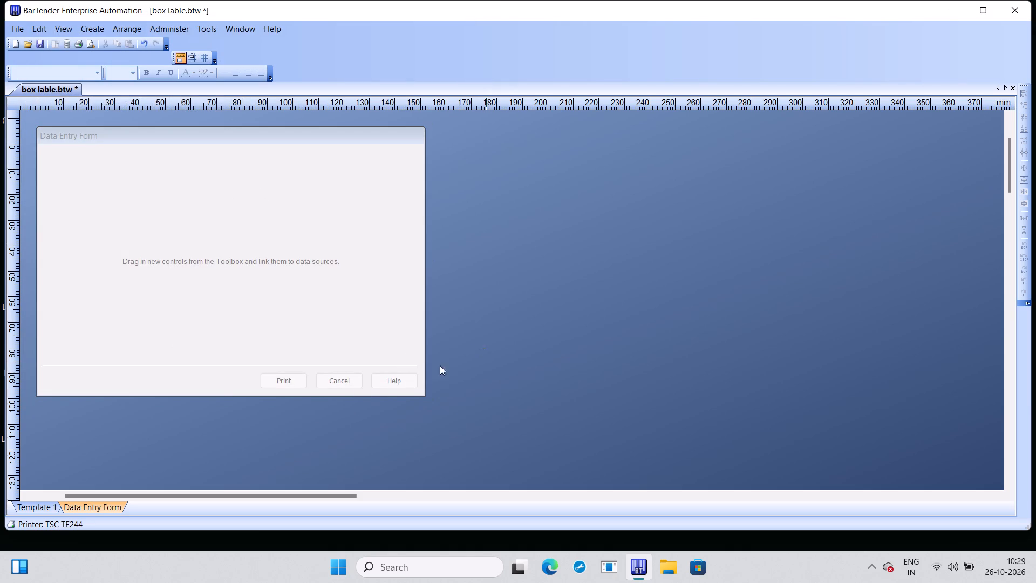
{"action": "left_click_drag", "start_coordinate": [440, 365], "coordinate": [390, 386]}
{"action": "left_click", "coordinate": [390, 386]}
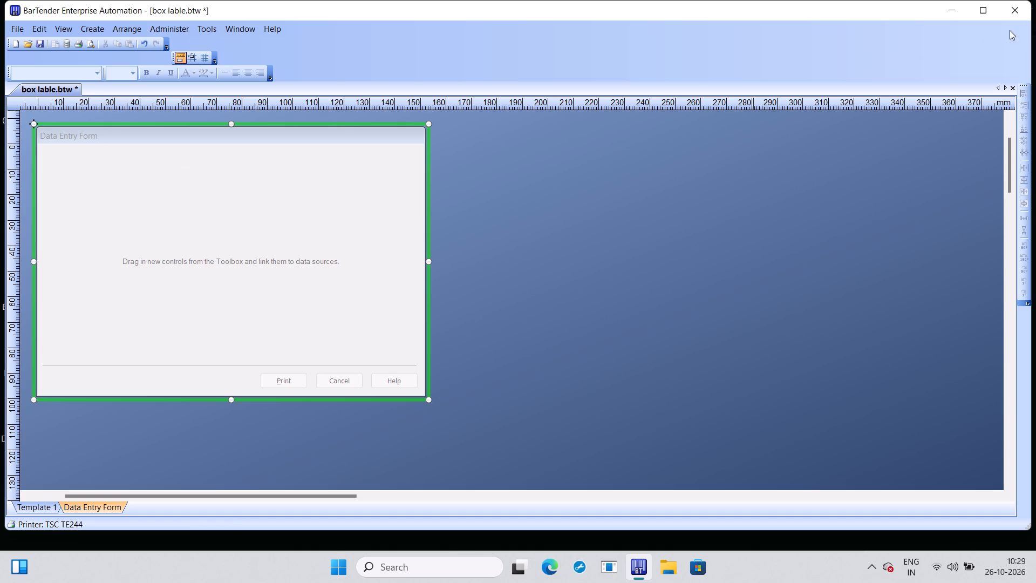
Close BarTender, saving the changes to the box lable document.
{"action": "left_click", "coordinate": [1015, 10]}
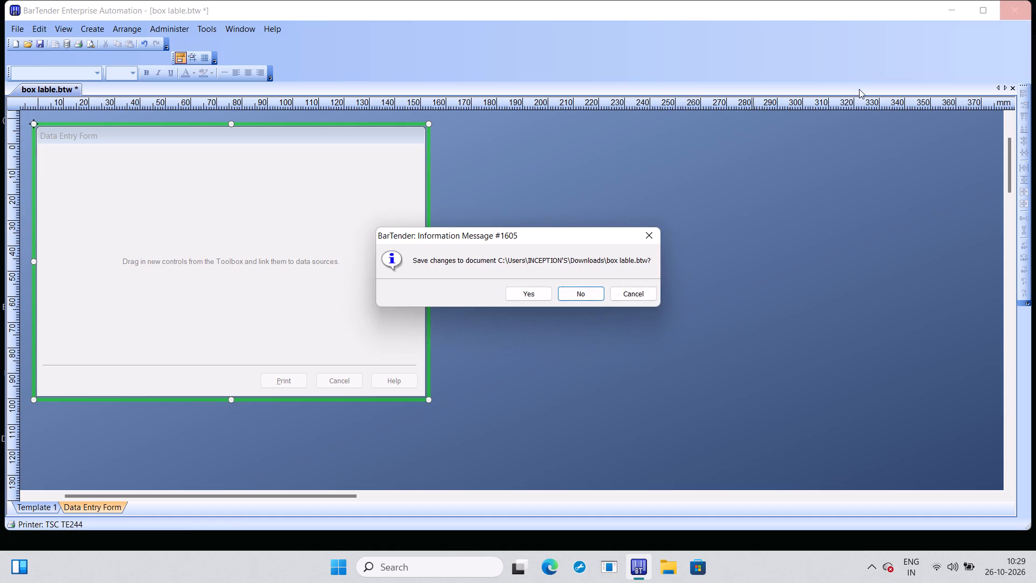
{"action": "left_click", "coordinate": [541, 292]}
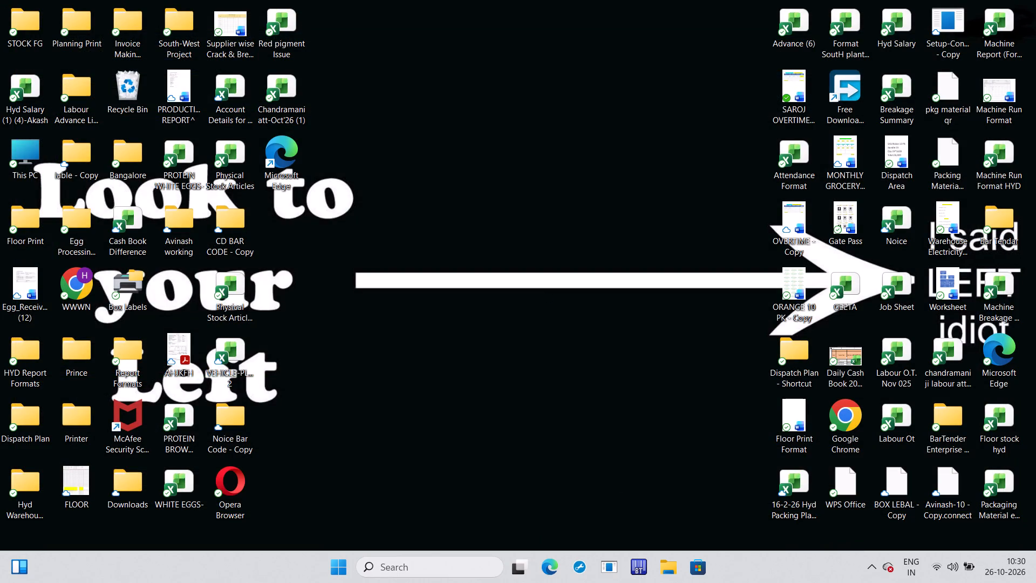
Find BarTender through Windows search, launch it again and dismiss the New Document Wizard.
{"action": "left_click", "coordinate": [467, 571]}
{"action": "key", "text": "b"}
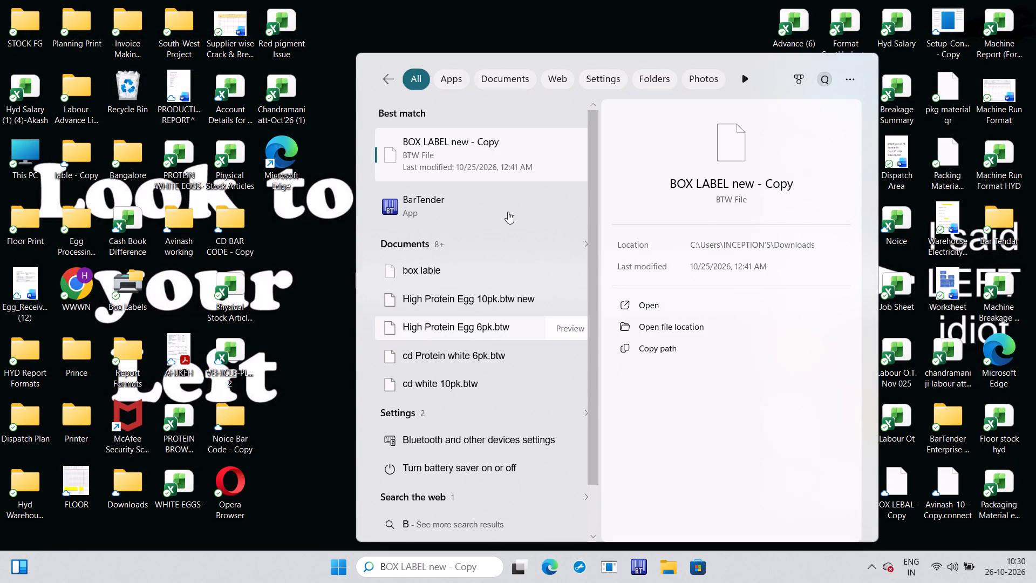
{"action": "left_click", "coordinate": [514, 135]}
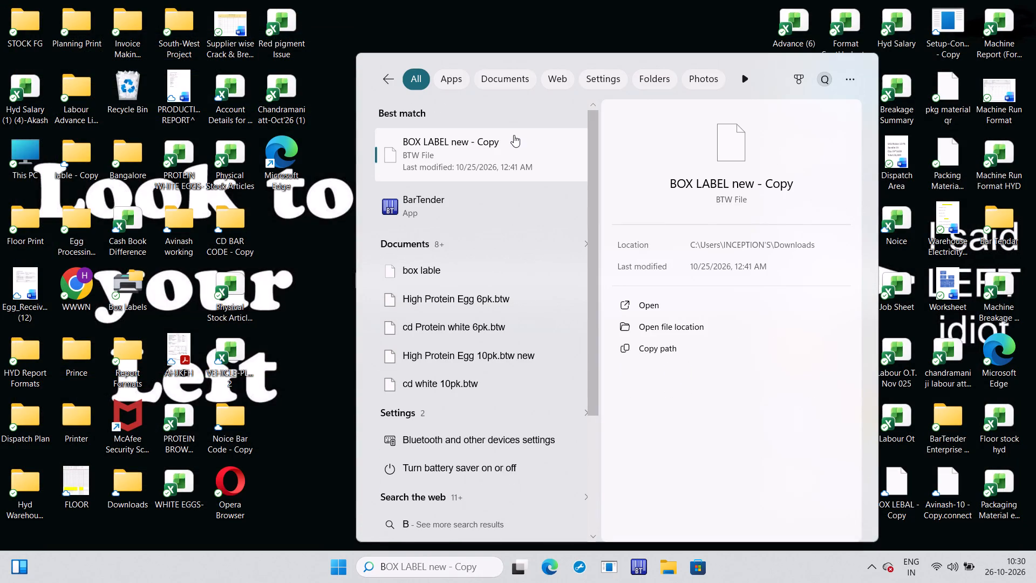
{"action": "left_click", "coordinate": [469, 209]}
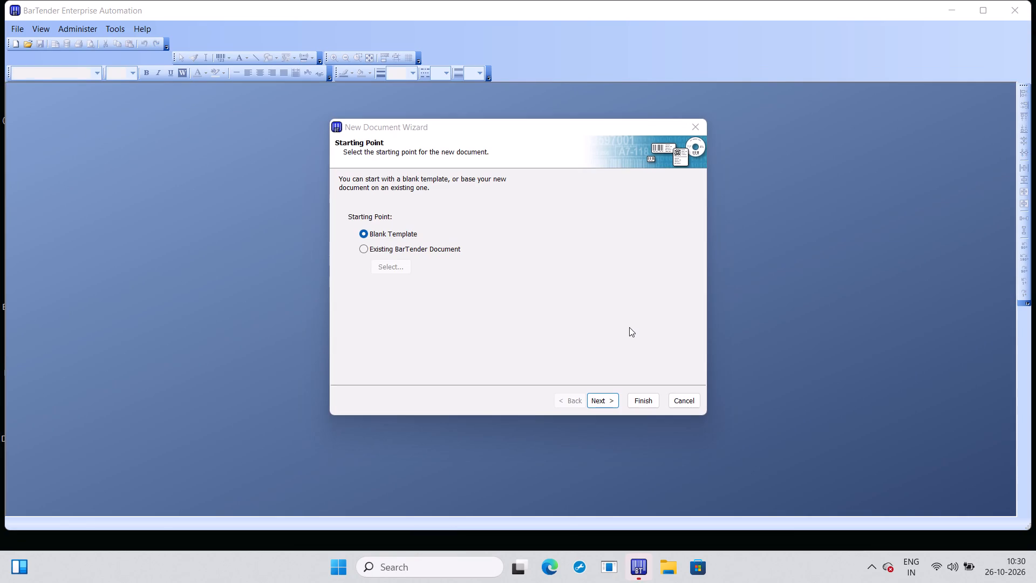
{"action": "left_click", "coordinate": [692, 122]}
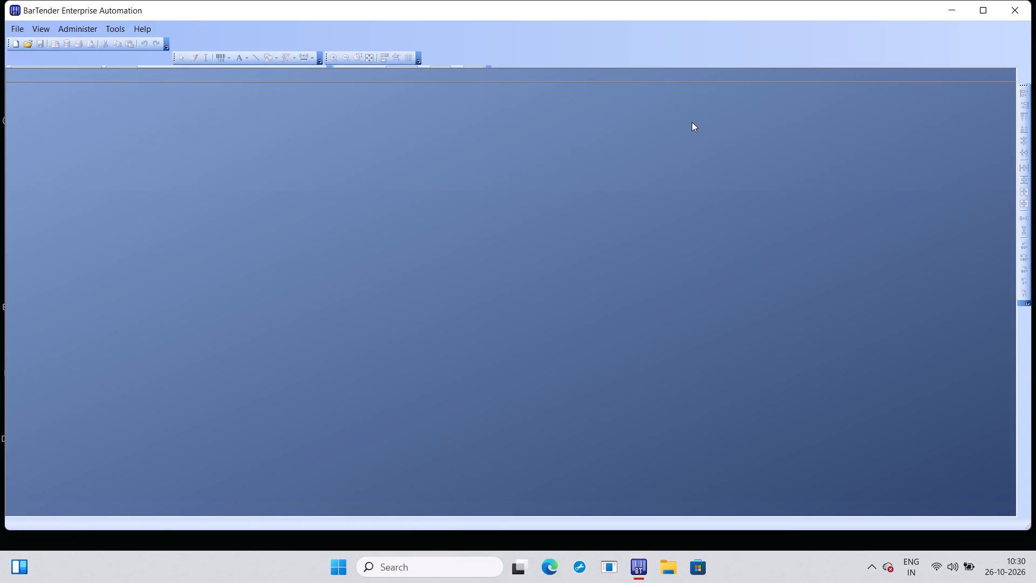
Open the BOX LABEL NEW1 document from the Downloads folder, after previewing BOX LABEL new - Copy.
{"action": "key", "text": "ctrl+o"}
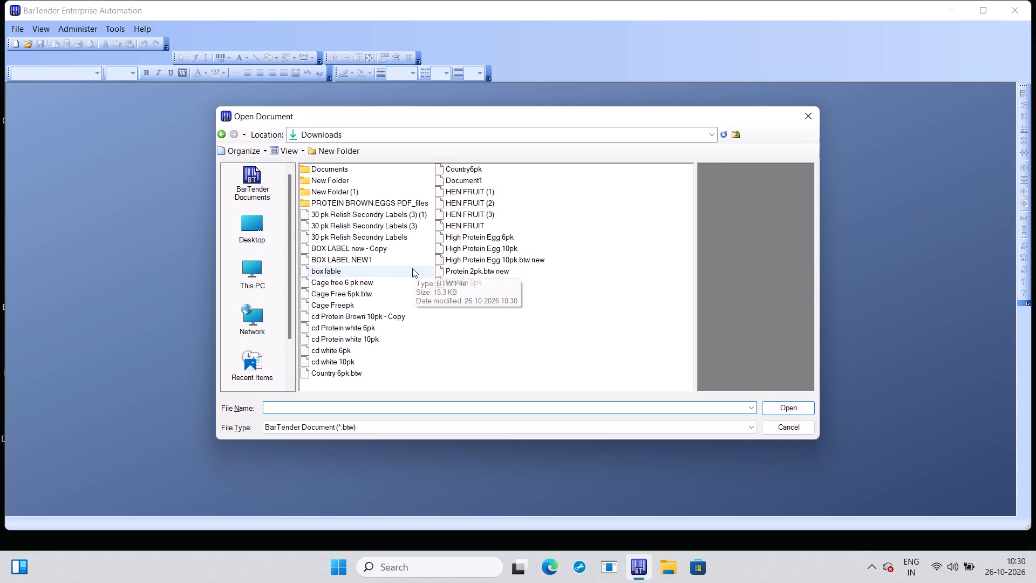
{"action": "left_click", "coordinate": [352, 251]}
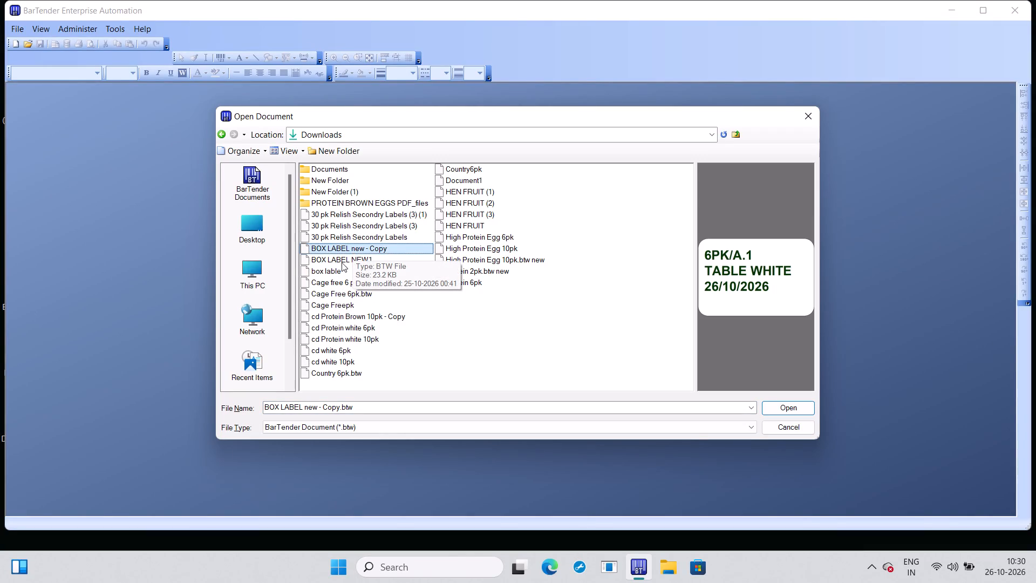
{"action": "left_click", "coordinate": [341, 259]}
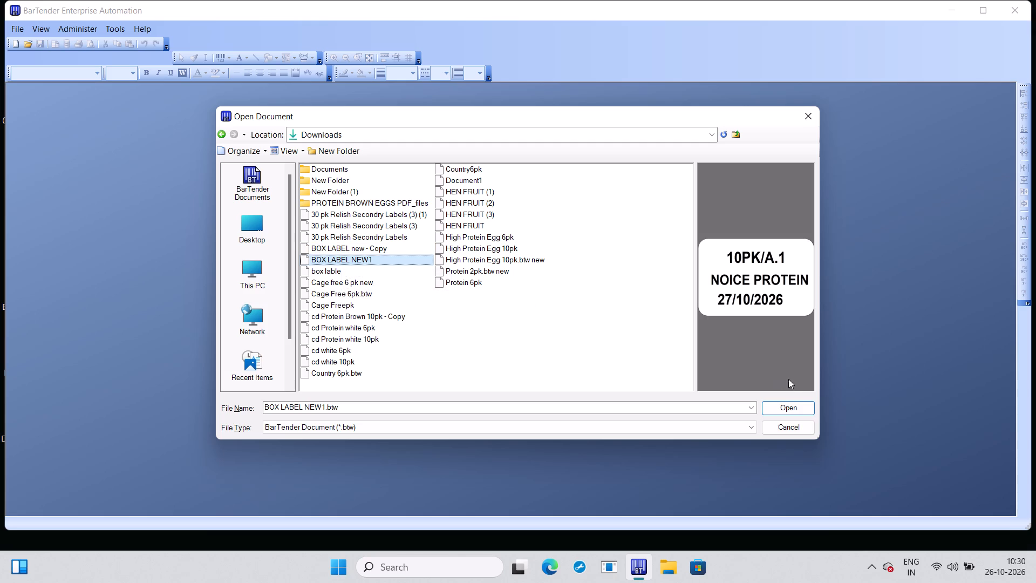
{"action": "left_click", "coordinate": [795, 407]}
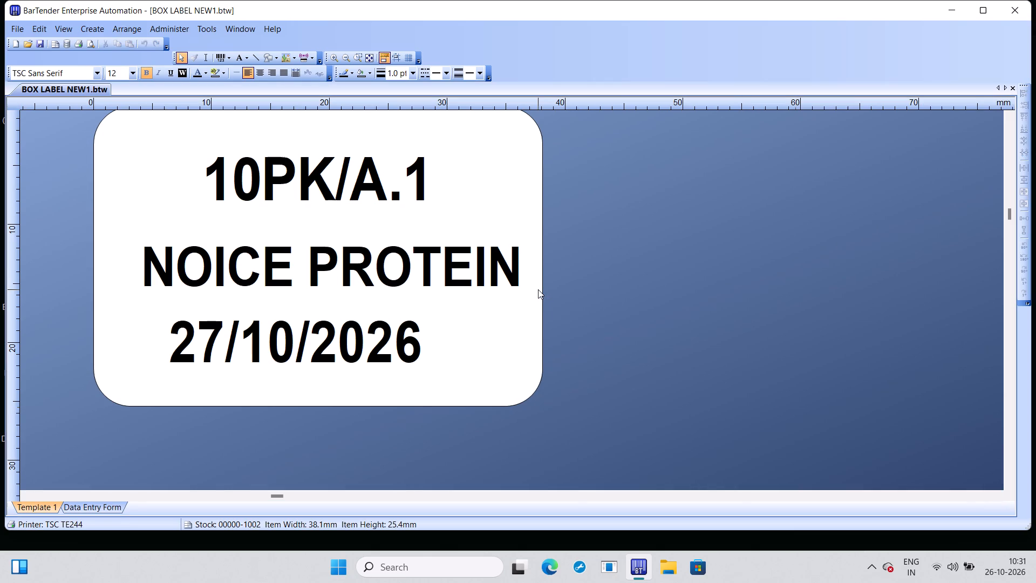
Print 2 copies of the BOX LABEL NEW1 label on the TSC TE244 printer.
{"action": "key", "text": "ctrl+p"}
{"action": "key", "text": "2"}
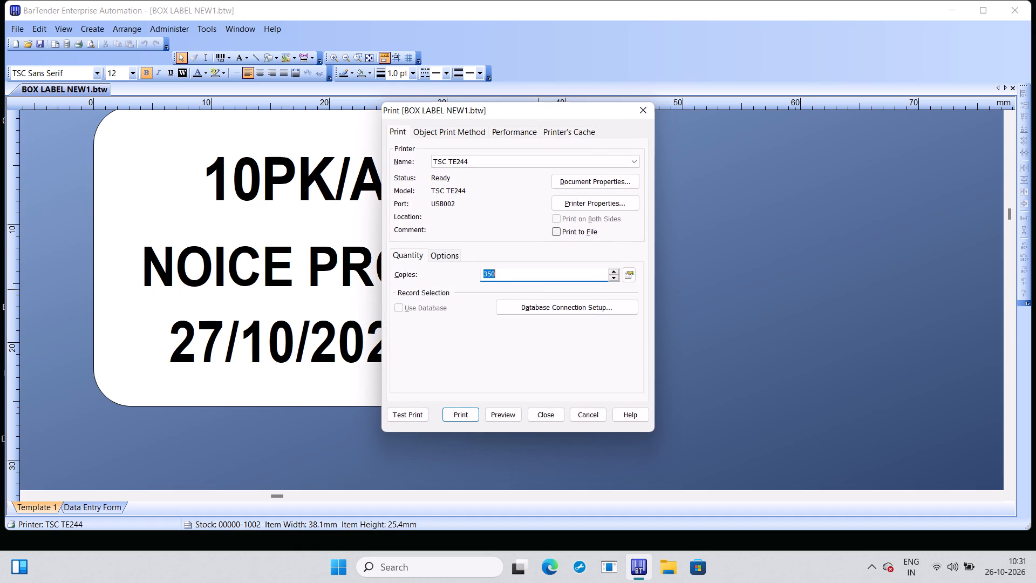
{"action": "left_click", "coordinate": [463, 413]}
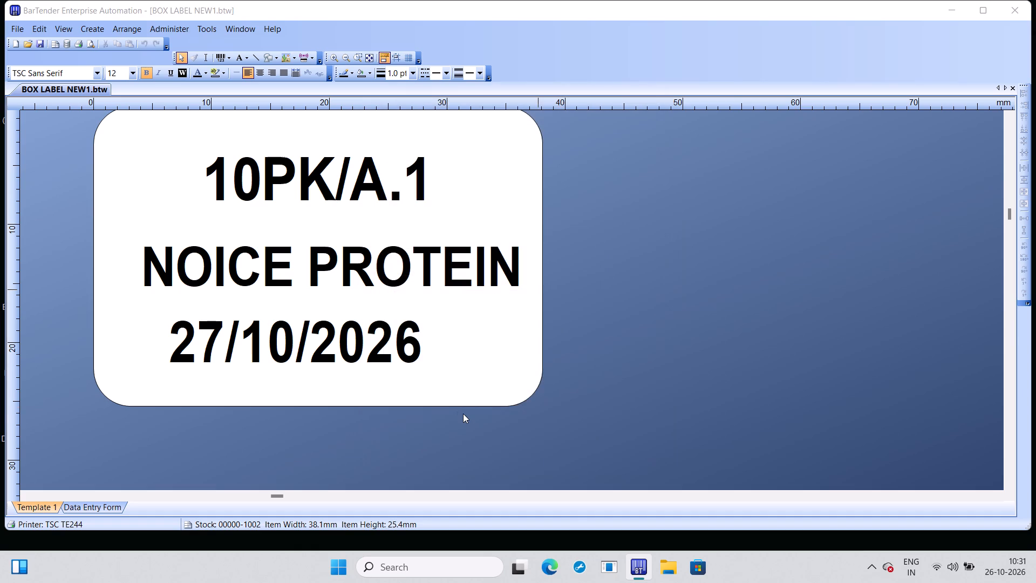
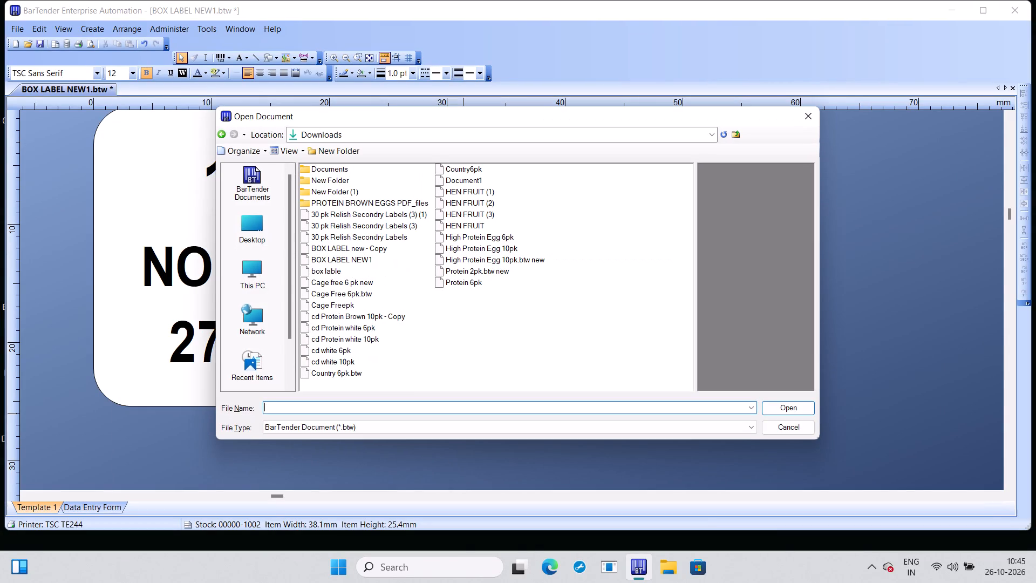
Open the High Protein Egg 6pk document from the Downloads folder.
{"action": "left_click", "coordinate": [525, 241]}
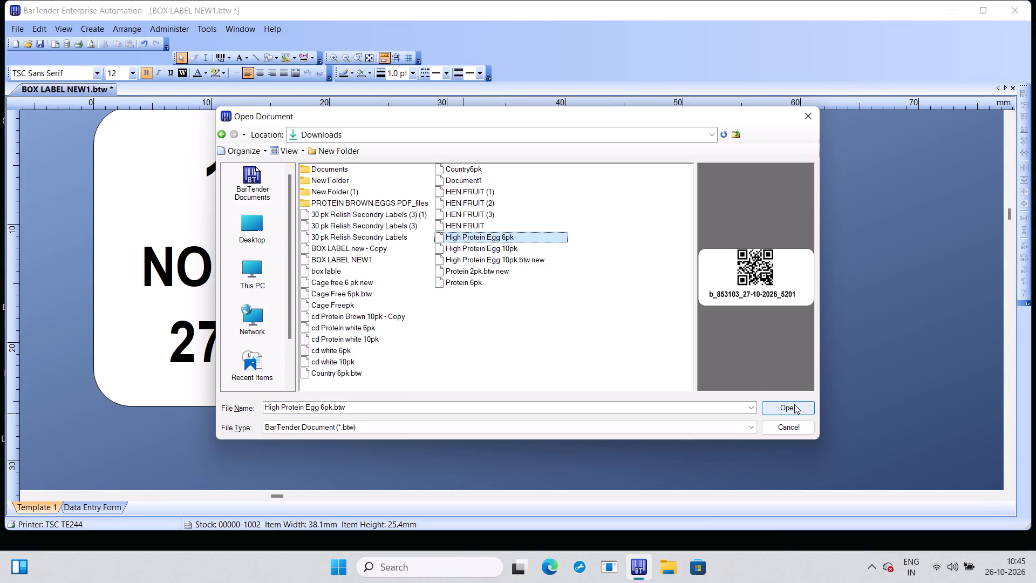
{"action": "left_click", "coordinate": [794, 404]}
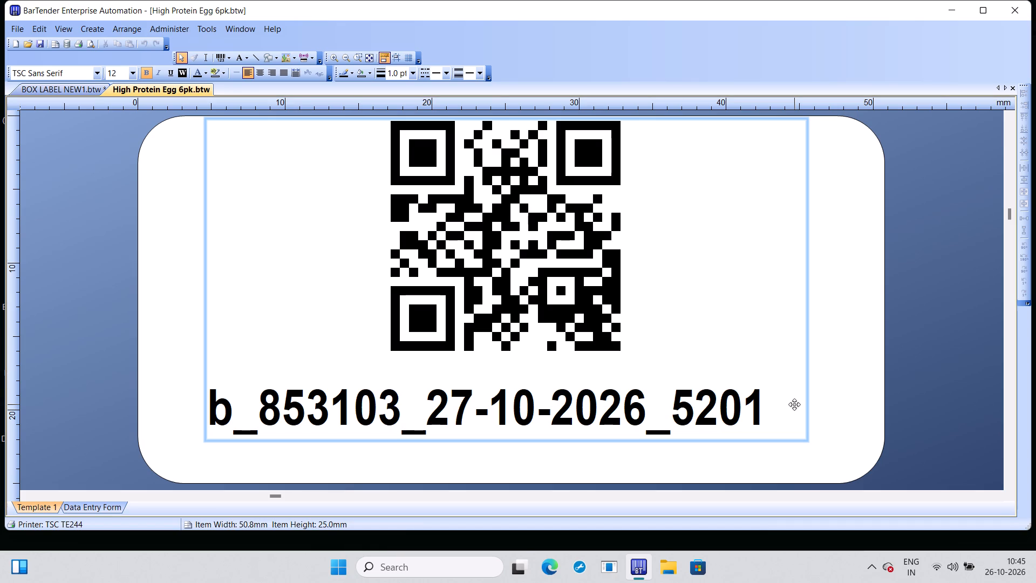
Print 1000 serial numbers of the High Protein Egg 6pk label on the TSC TE244 printer, with one copy per serial number.
{"action": "key", "text": "ctrl+p"}
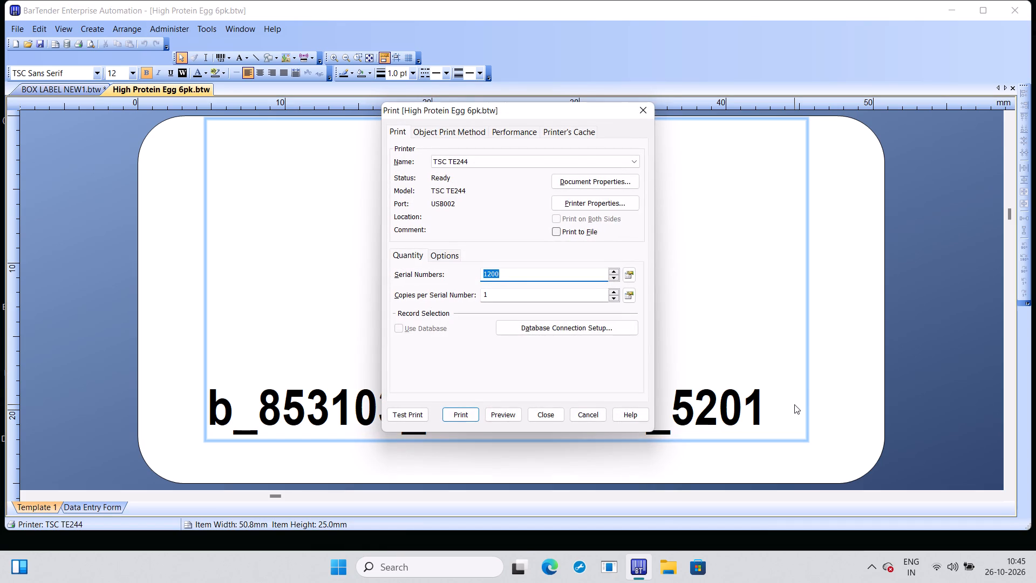
{"action": "key", "text": "5"}
{"action": "type", "text": "00"}
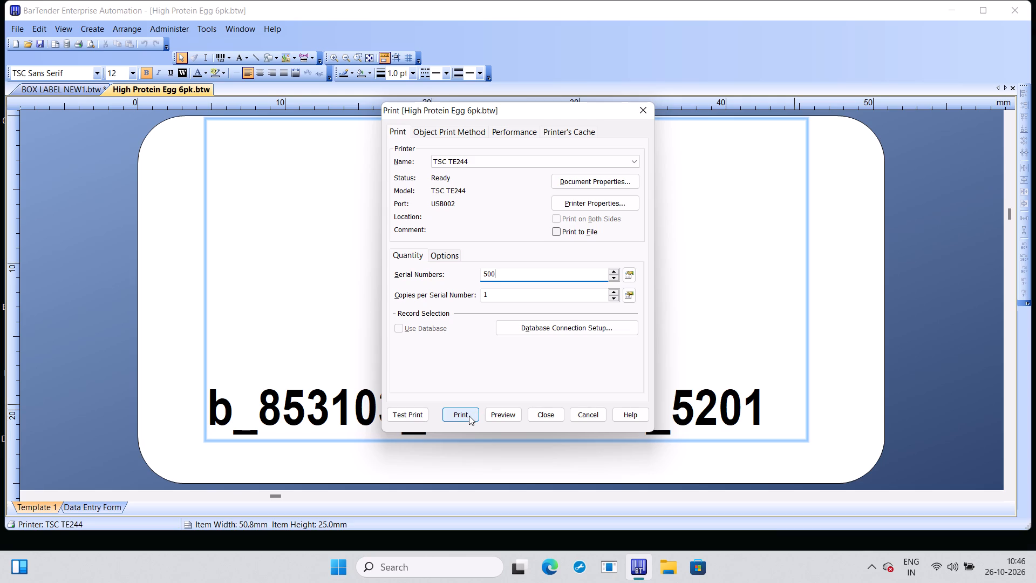
{"action": "left_click", "coordinate": [487, 275]}
{"action": "key", "text": "BackSpace"}
{"action": "key", "text": "1"}
{"action": "key", "text": "0"}
{"action": "left_click", "coordinate": [465, 405]}
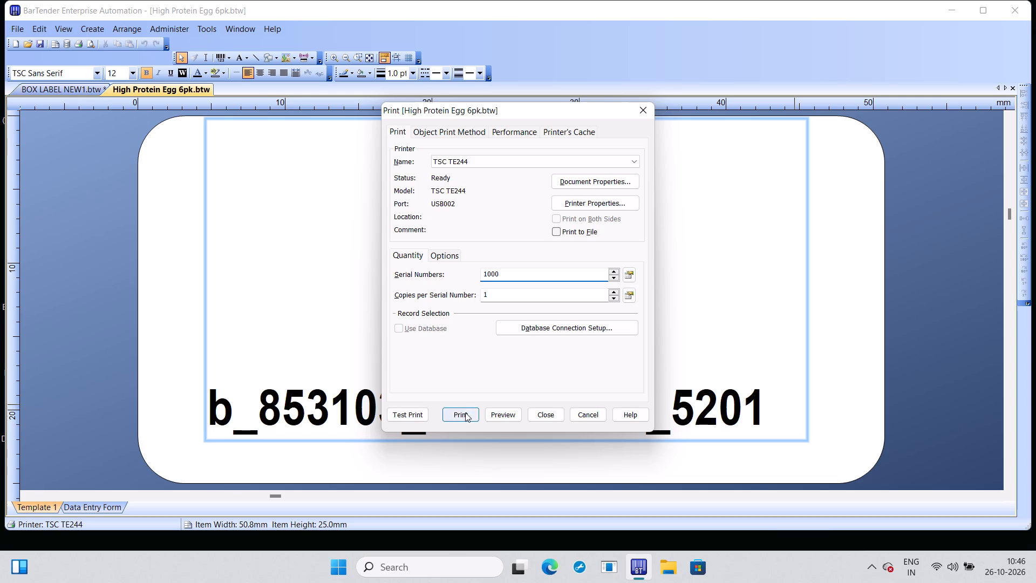
{"action": "left_click", "coordinate": [465, 412]}
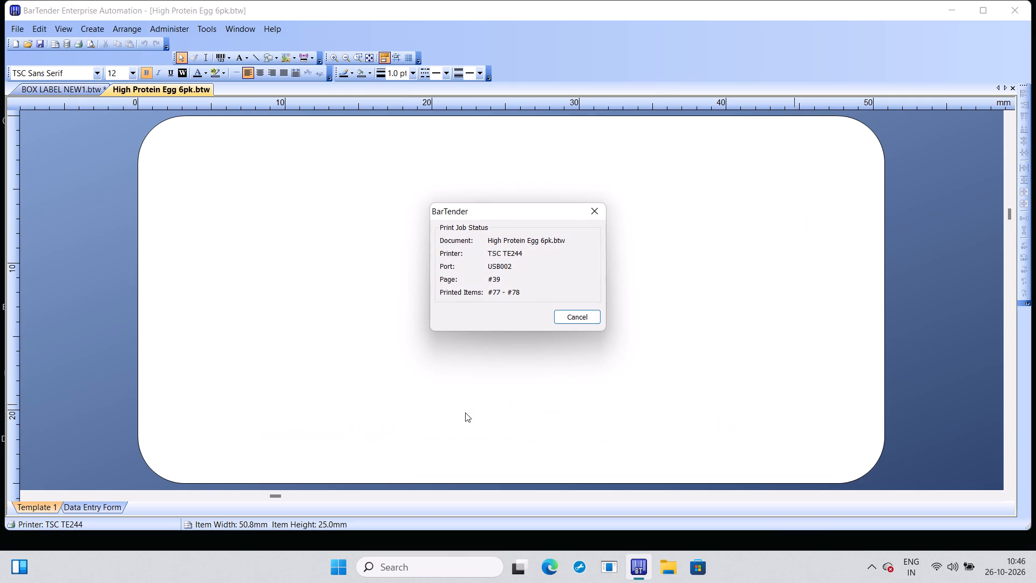
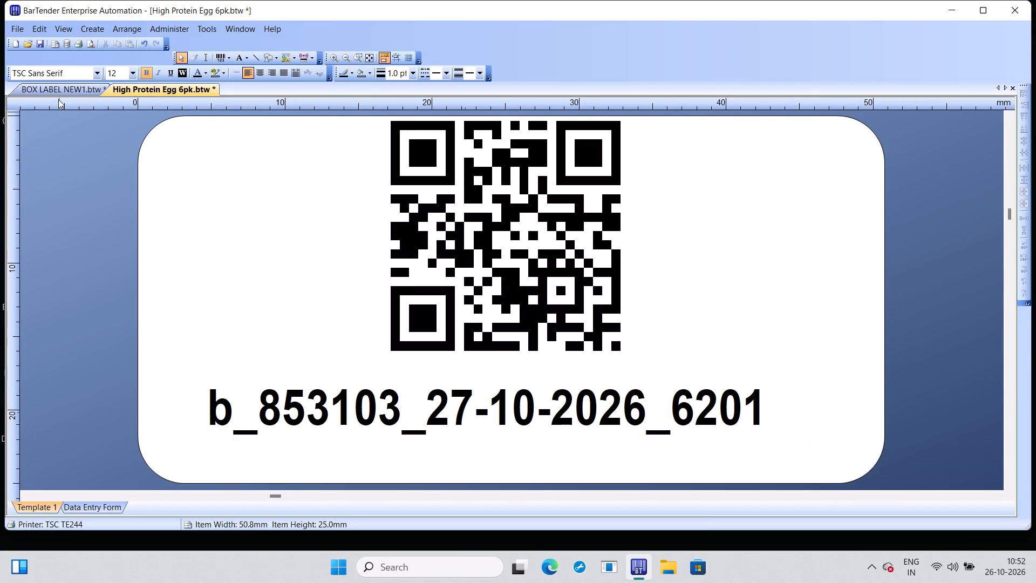
Switch from the High Protein Egg 6pk label to the open BOX LABEL NEW1 document.
{"action": "left_click", "coordinate": [61, 82]}
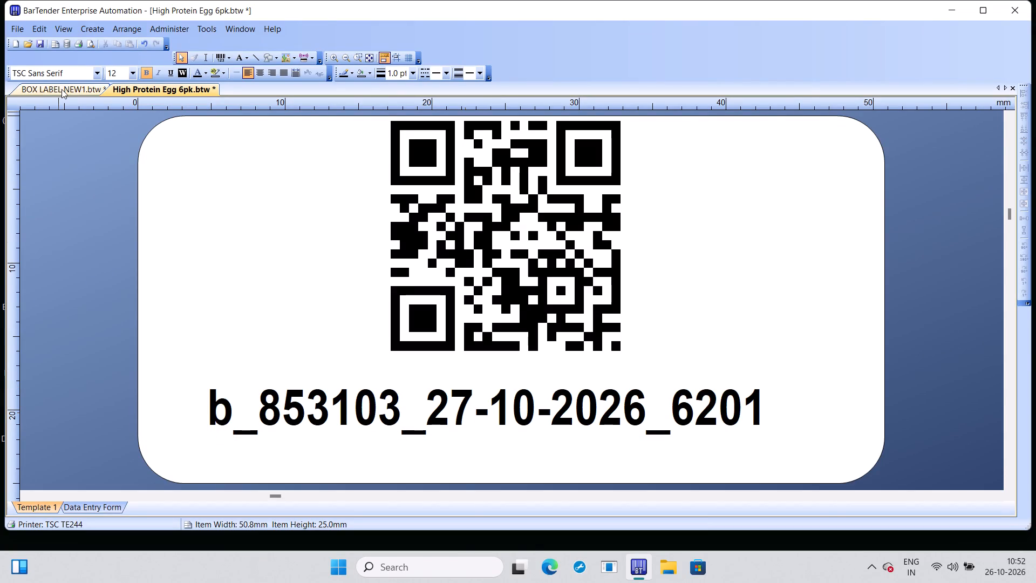
{"action": "left_click", "coordinate": [62, 89]}
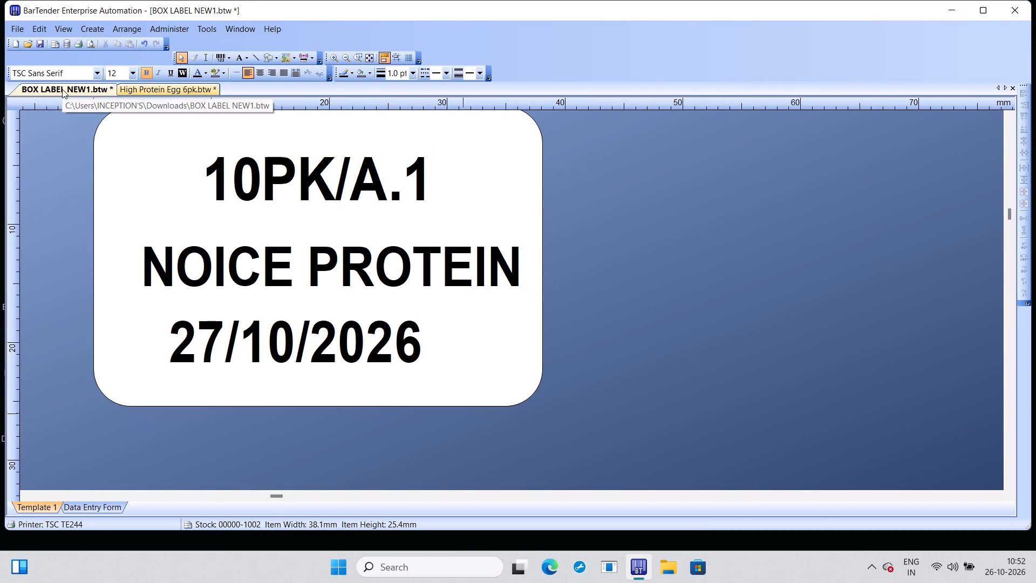
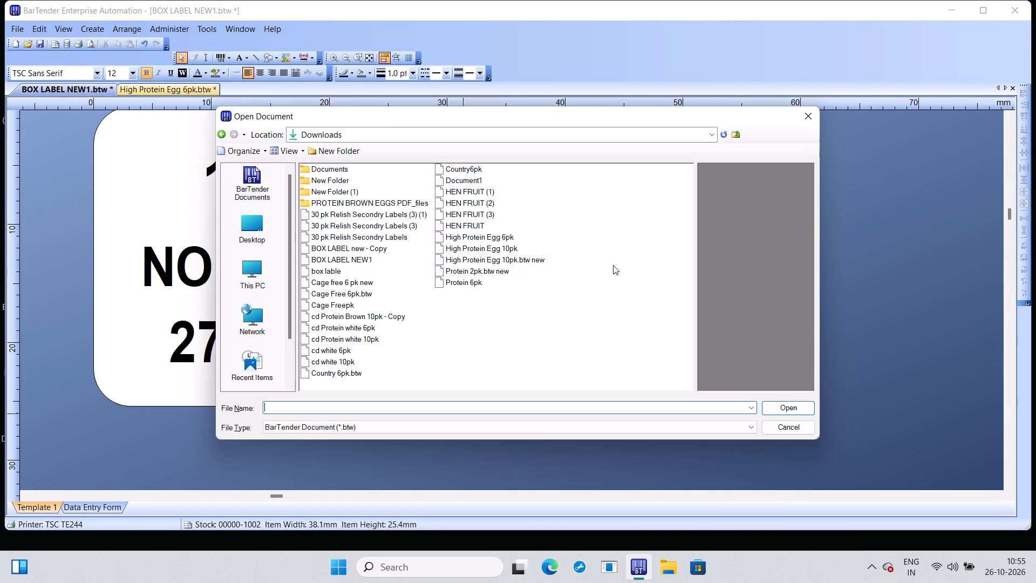
Open the "High Protein Egg 10pk.btw new" label document from the Downloads folder.
{"action": "left_click", "coordinate": [515, 264]}
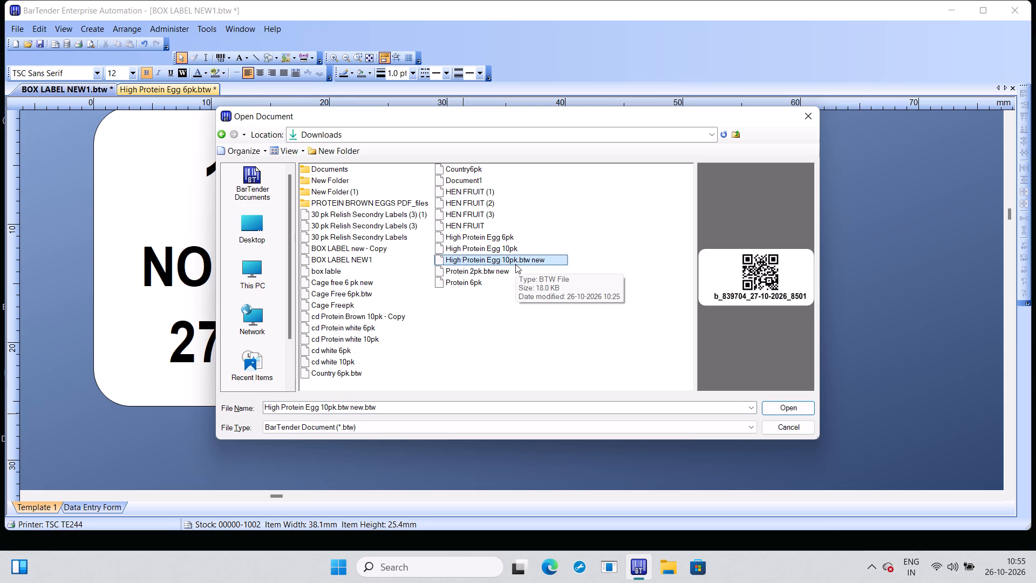
{"action": "left_click", "coordinate": [799, 411]}
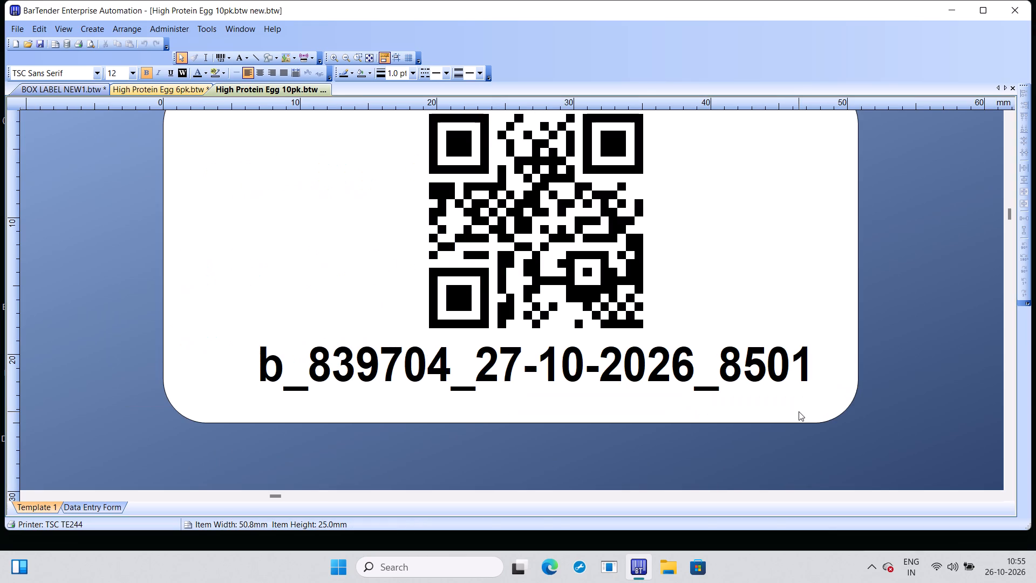
Print the High Protein Egg 10pk label on the TSC TE244 with 500 serial numbers and 1 copy per serial number.
{"action": "key", "text": "ctrl+p"}
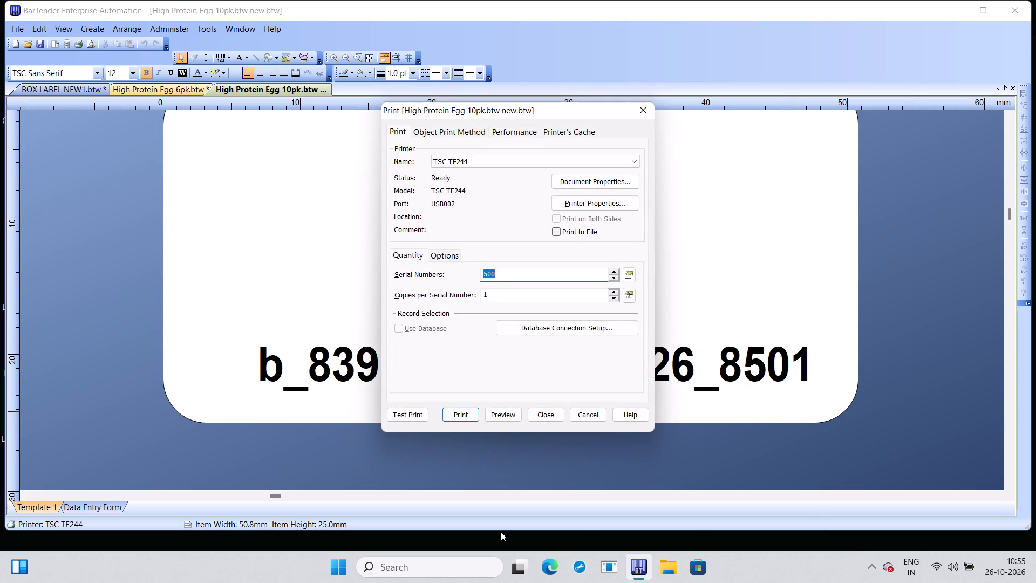
{"action": "left_click", "coordinate": [468, 418]}
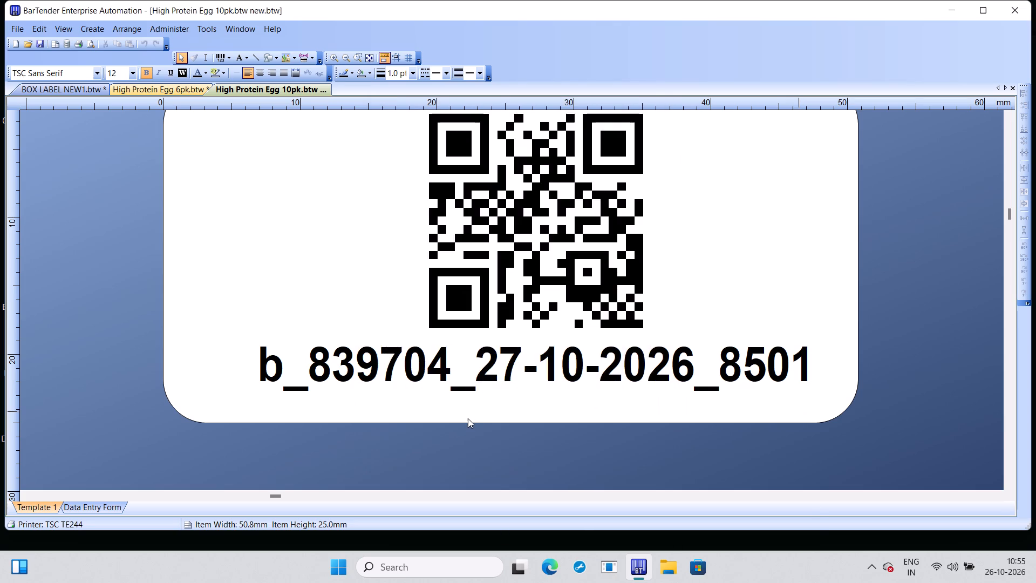
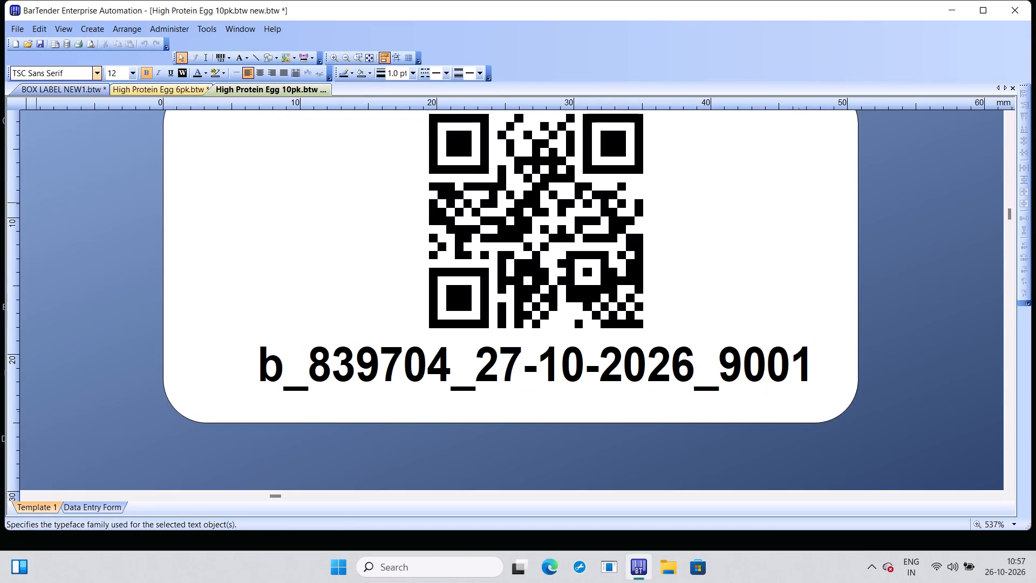
Switch back to the open BOX LABEL NEW1.btw document containing the NOICE PROTEIN box label.
{"action": "left_click", "coordinate": [76, 90]}
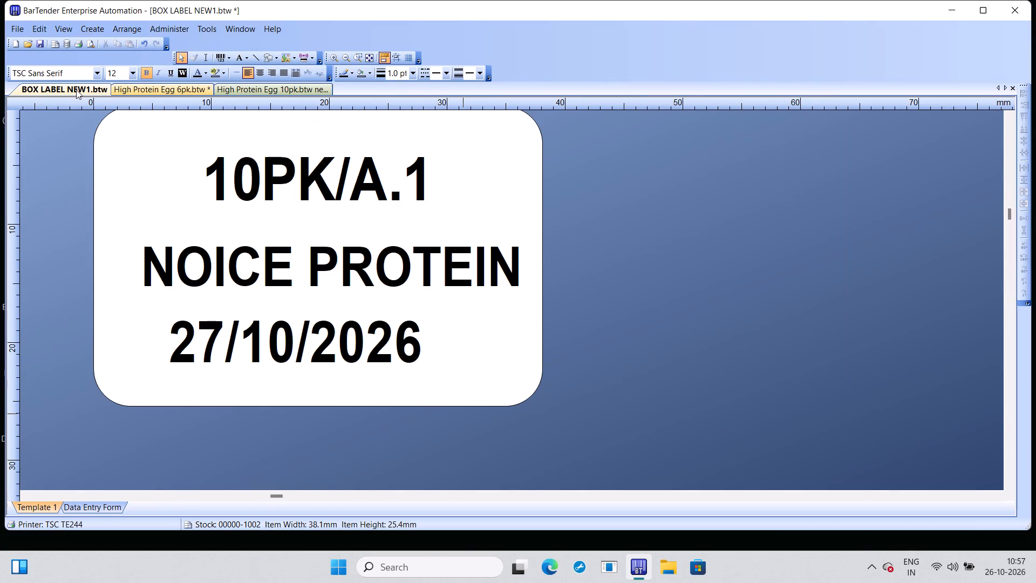
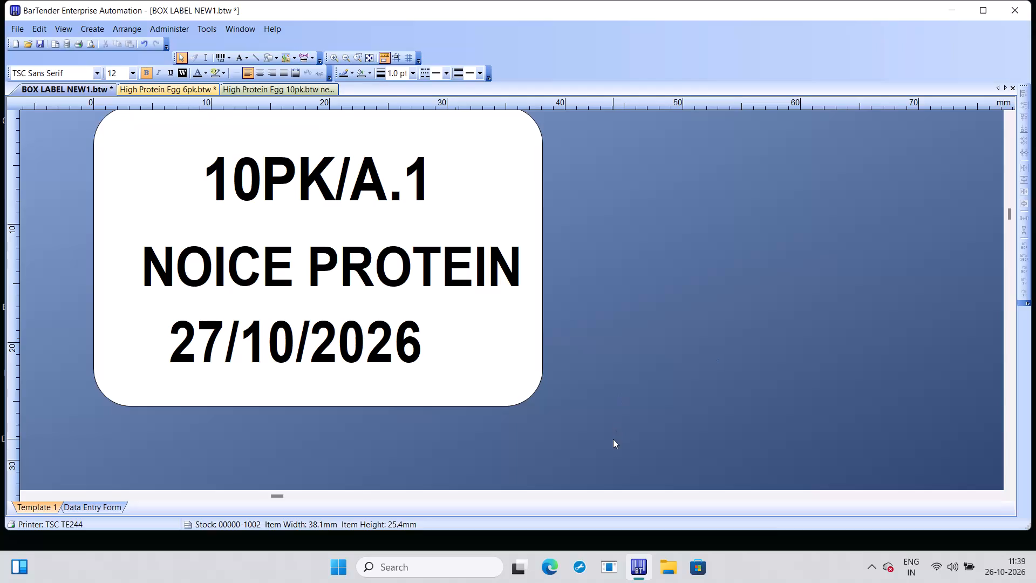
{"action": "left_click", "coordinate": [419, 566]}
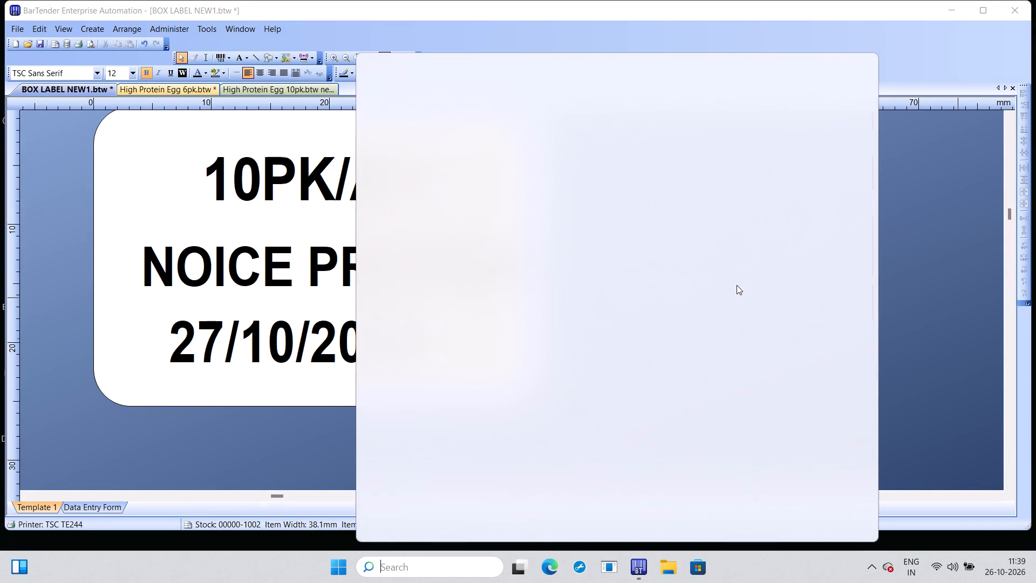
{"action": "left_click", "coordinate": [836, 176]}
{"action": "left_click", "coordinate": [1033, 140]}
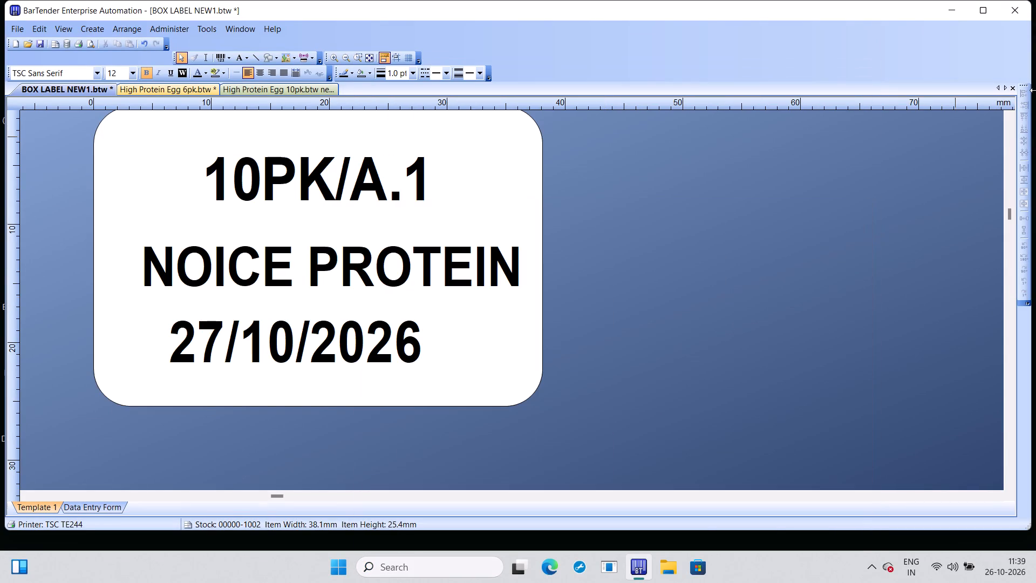
Clear the open windows from the desktop and open Google Chrome with the Henfruit profile.
{"action": "left_click", "coordinate": [951, 12]}
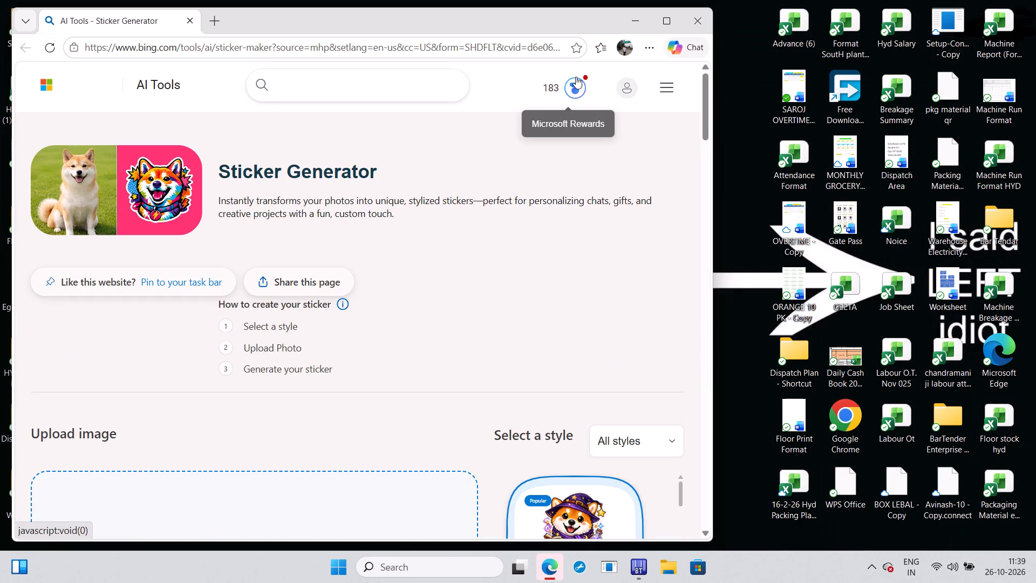
{"action": "left_click", "coordinate": [576, 77]}
{"action": "left_click", "coordinate": [642, 22]}
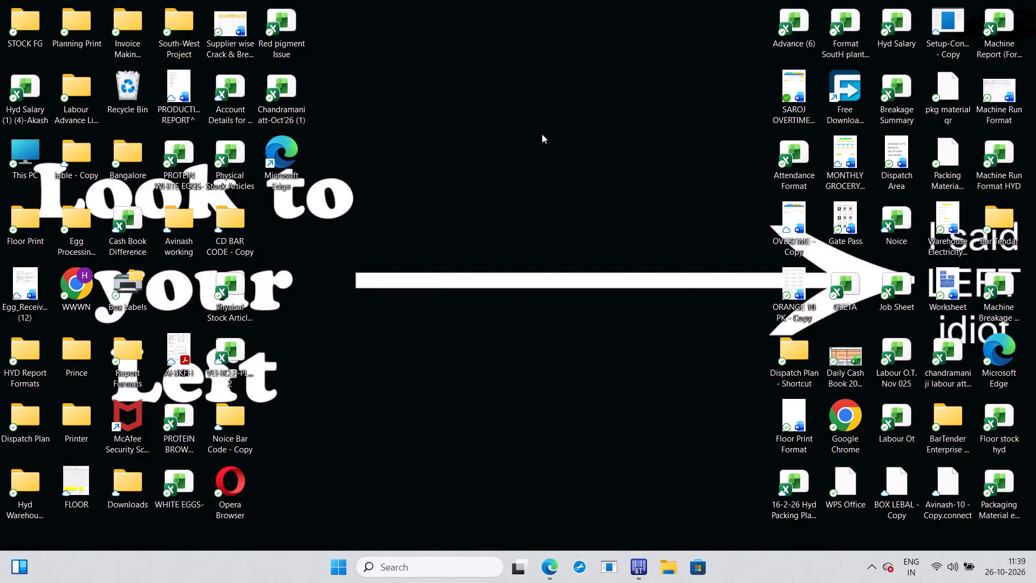
{"action": "double_click", "coordinate": [833, 411]}
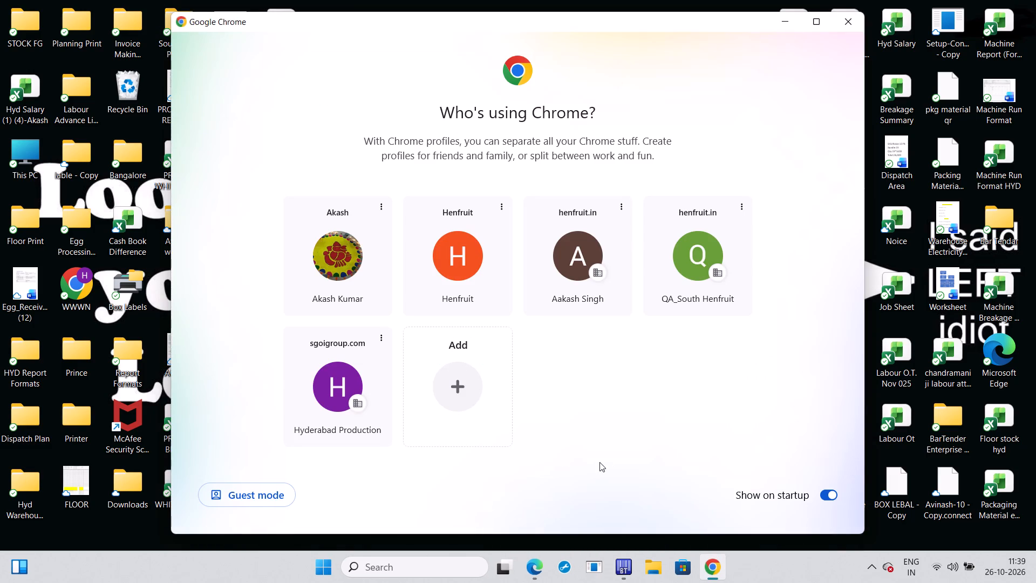
{"action": "double_click", "coordinate": [486, 289]}
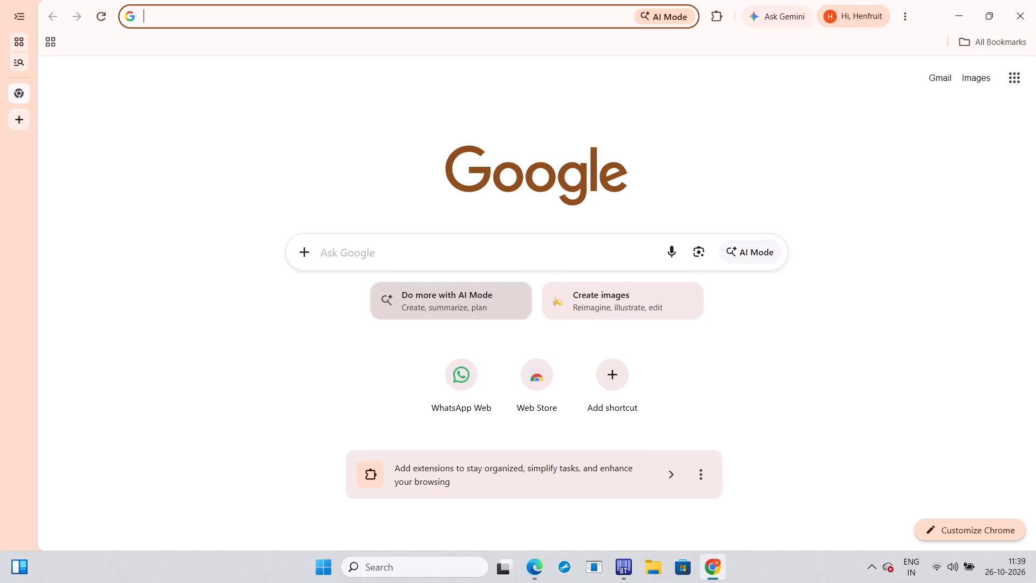
Search Google for youtube and open the YouTube home page from the results.
{"action": "left_click", "coordinate": [462, 248]}
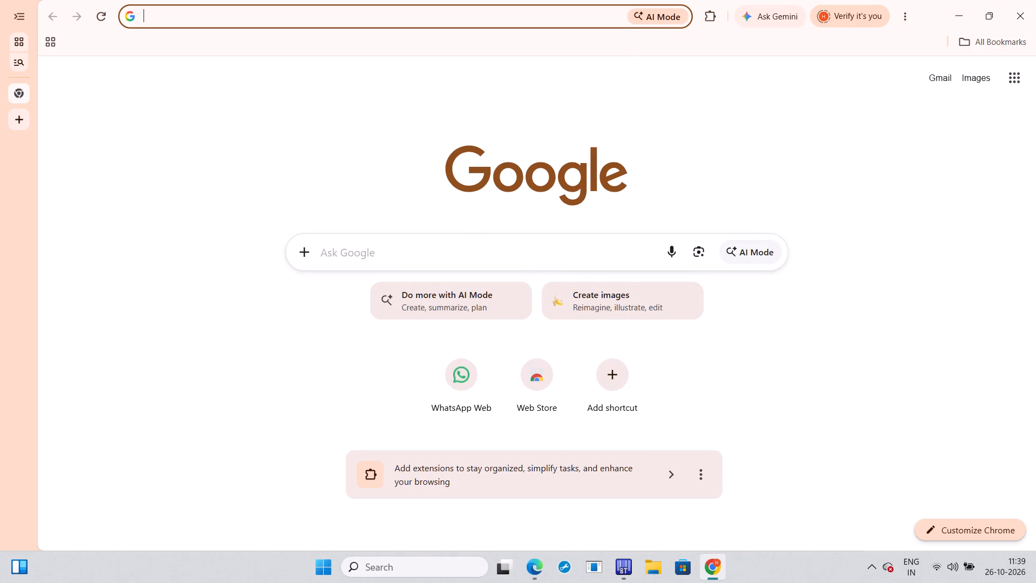
{"action": "type", "text": "OU"}
{"action": "key", "text": "y"}
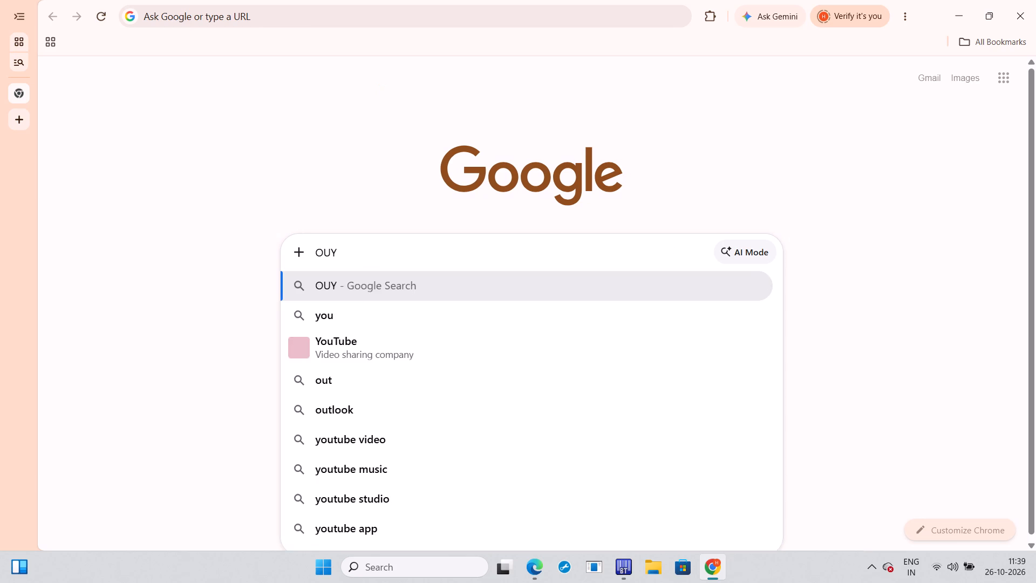
{"action": "key", "text": "BackSpace"}
{"action": "key", "text": "BackSpace"}
{"action": "key", "text": "BackSpace"}
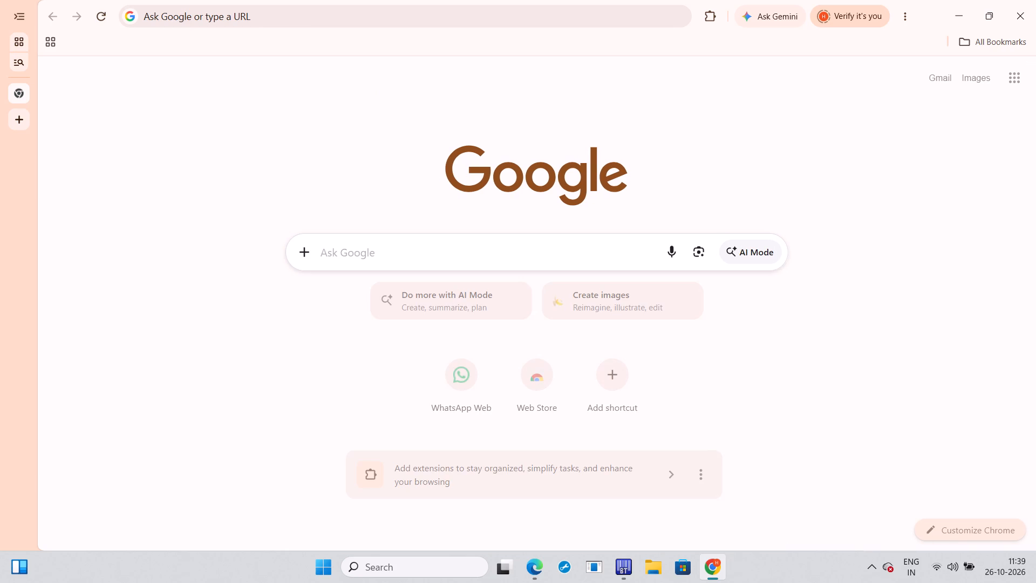
{"action": "key", "text": "y"}
{"action": "type", "text": "OU"}
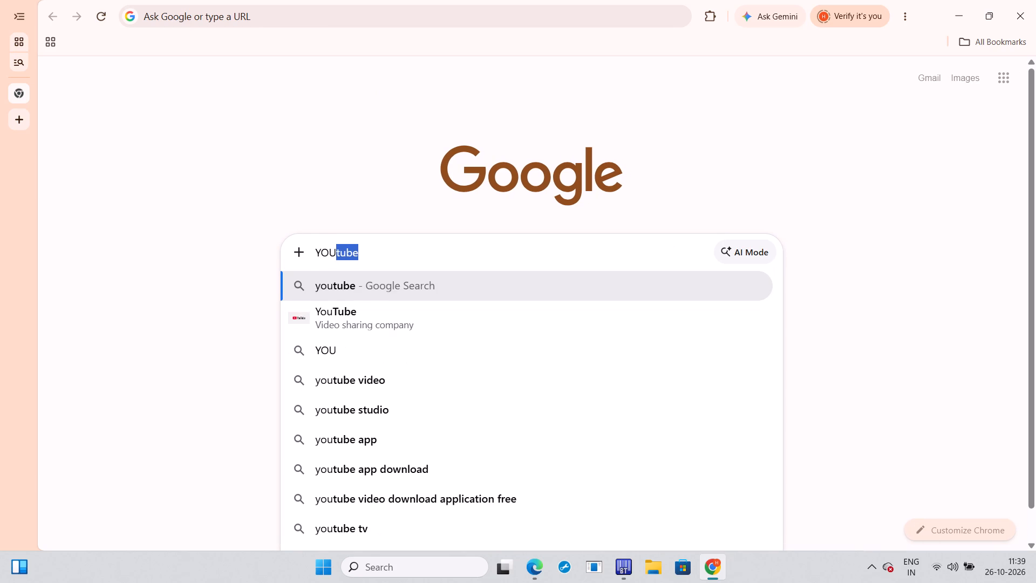
{"action": "double_click", "coordinate": [339, 289]}
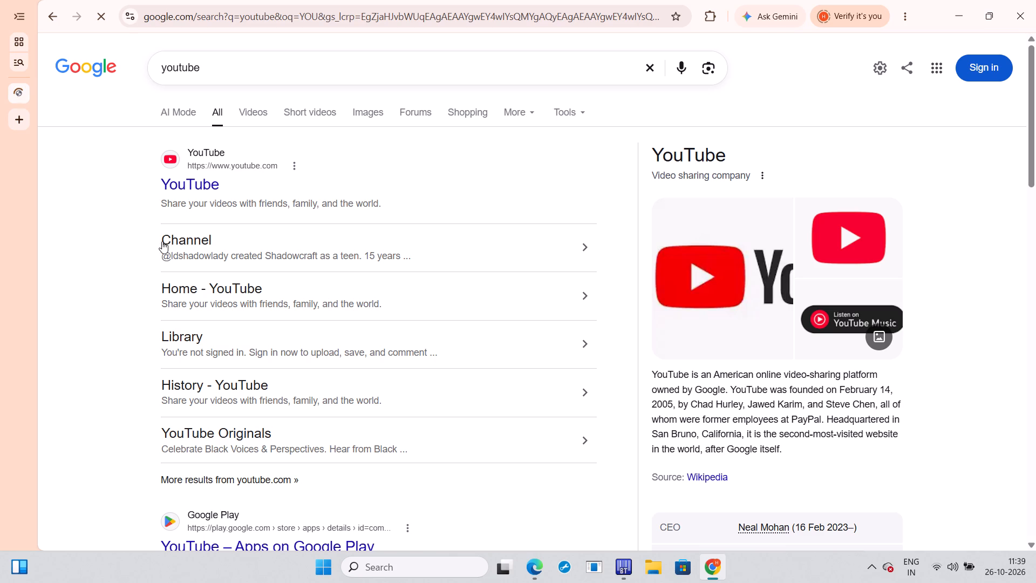
{"action": "double_click", "coordinate": [194, 180]}
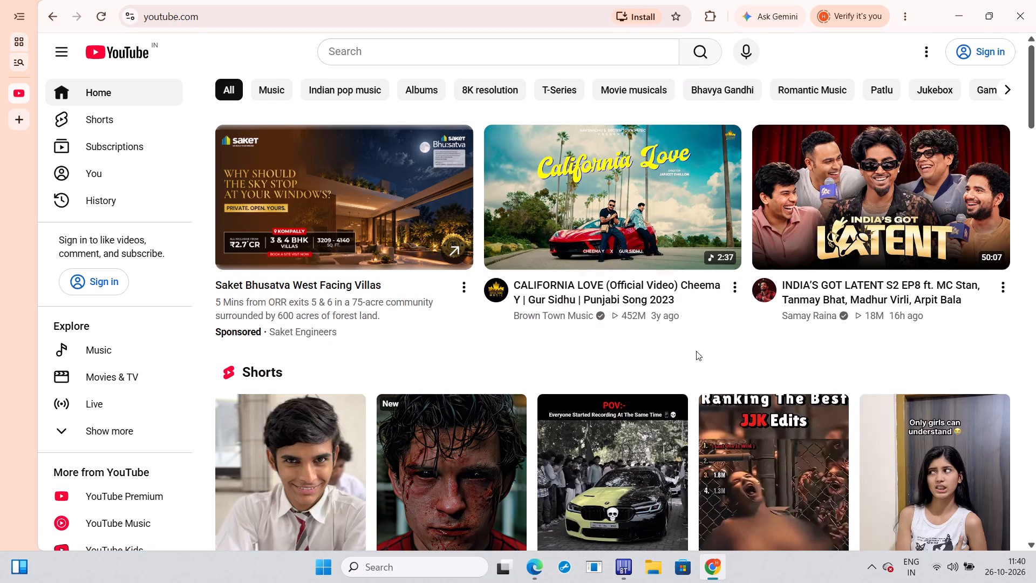
Switch back to BarTender and print 86 copies of the 10PK/A.1 NOICE PROTEIN box label dated 27/10/2026 on the TSC TE244.
{"action": "left_click", "coordinate": [964, 15]}
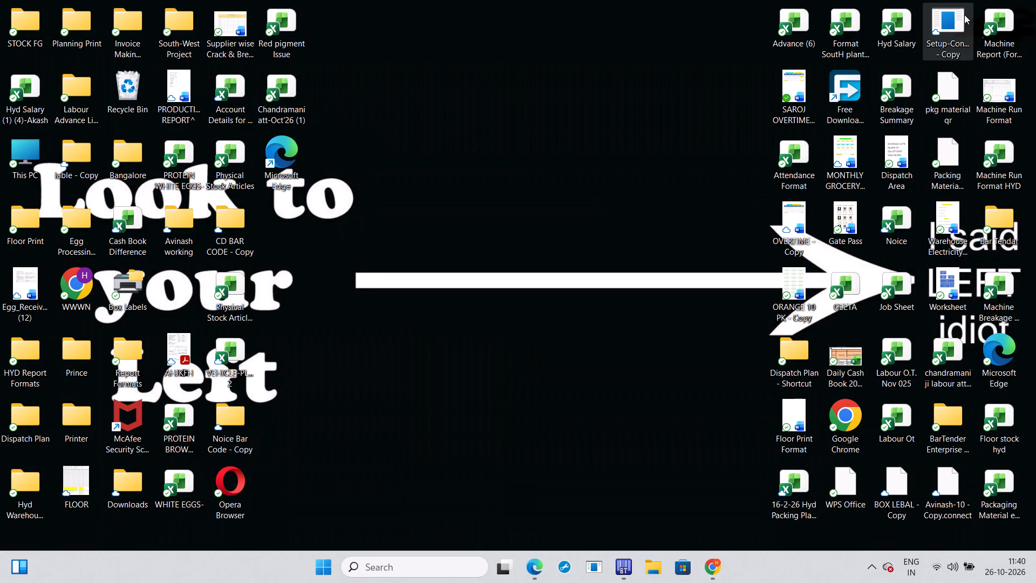
{"action": "left_click", "coordinate": [619, 571]}
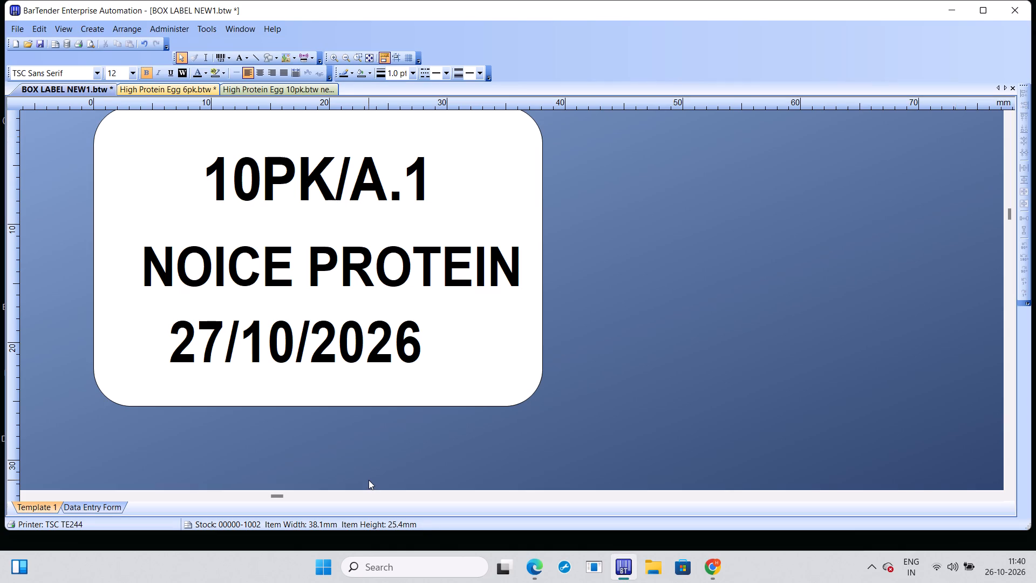
{"action": "scroll", "coordinate": [870, 170], "scroll_direction": "right", "scroll_amount": 7}
{"action": "key", "text": "ctrl+p"}
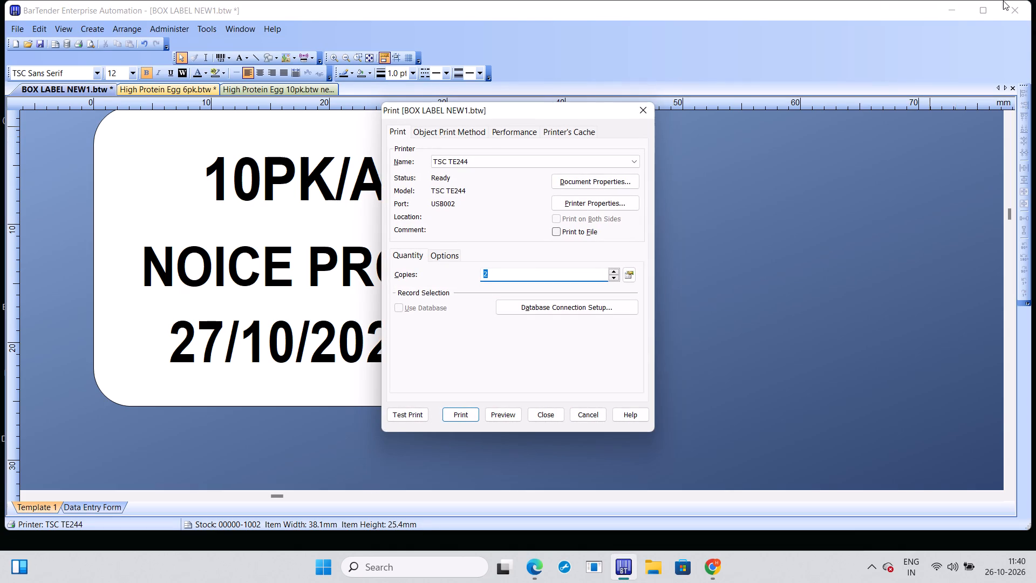
{"action": "triple_click", "coordinate": [612, 272]}
{"action": "double_click", "coordinate": [612, 272]}
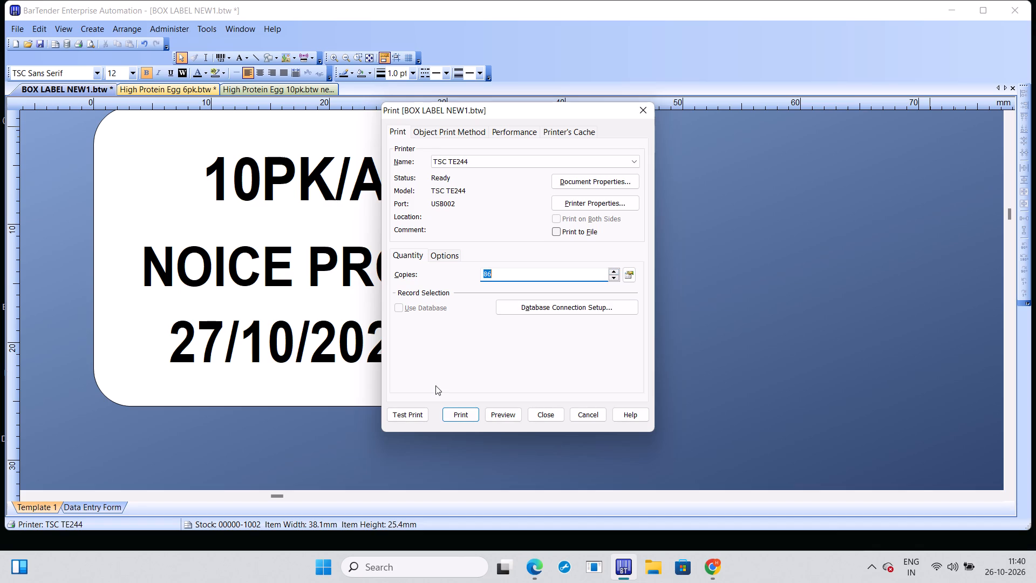
{"action": "left_click", "coordinate": [472, 415]}
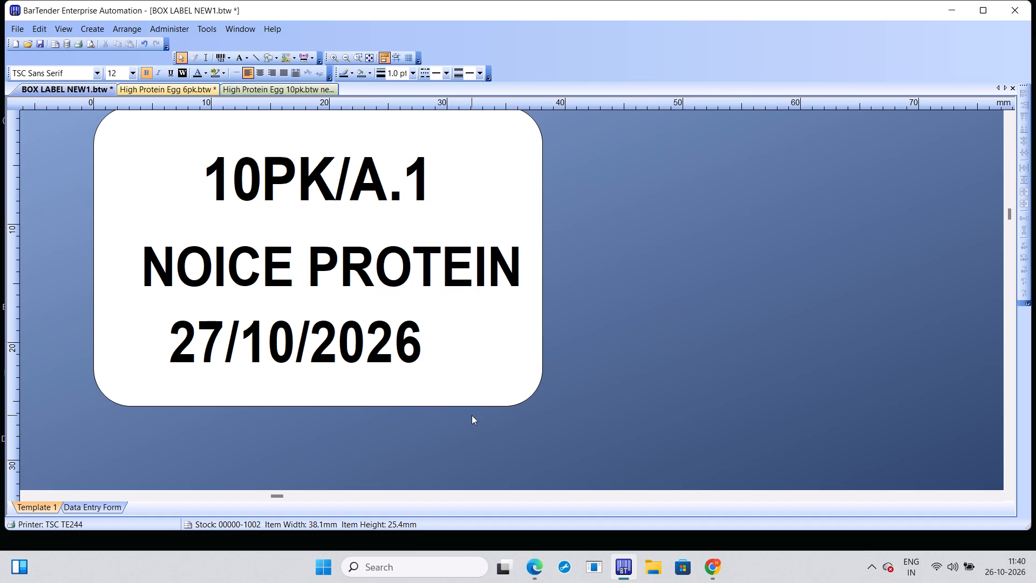
Switch to YouTube in Chrome, view and pause the Short "Ranking The Best Jjk edits Pt- 16", and return to Home.
{"action": "left_click", "coordinate": [712, 571]}
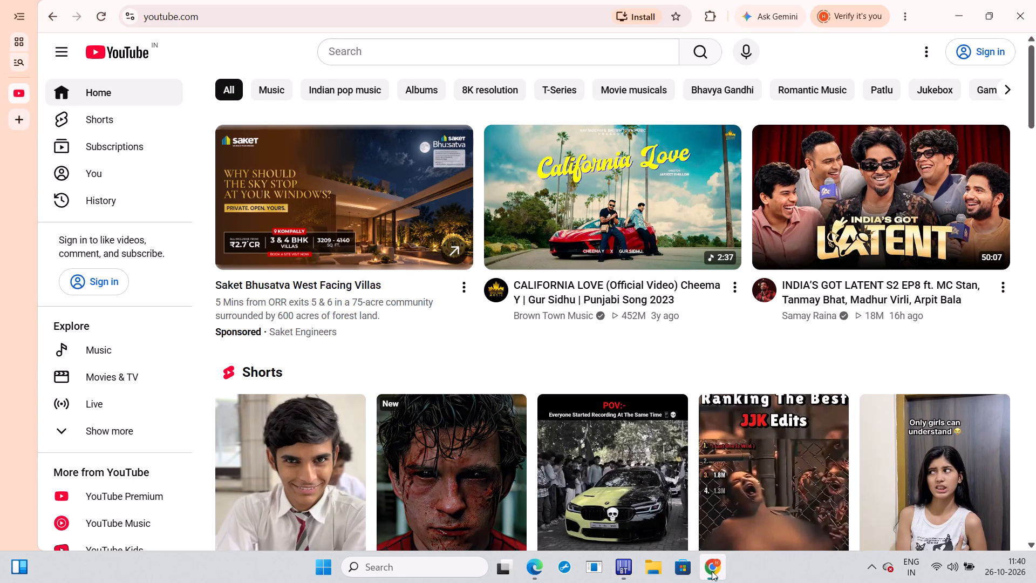
{"action": "left_click", "coordinate": [716, 511]}
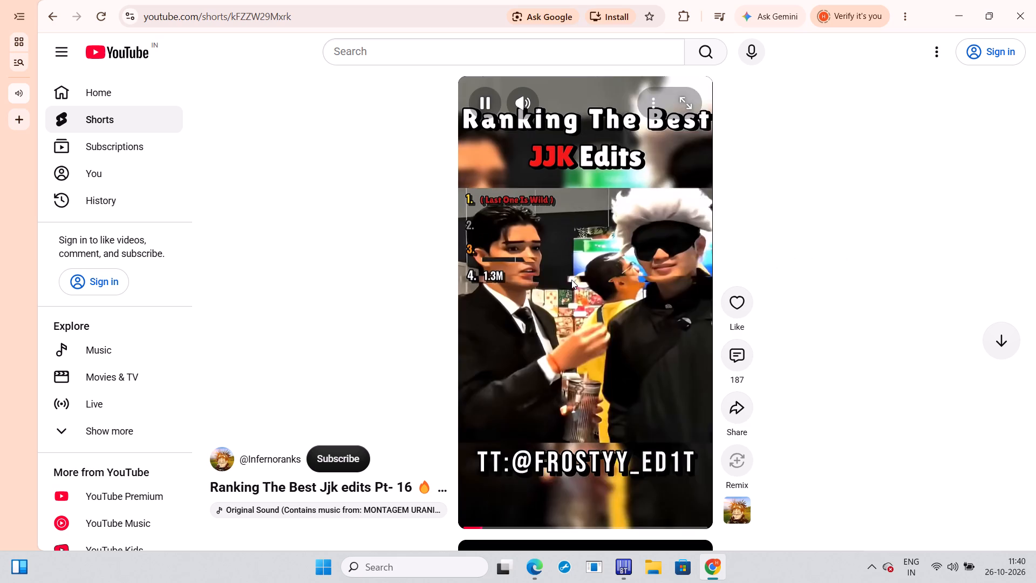
{"action": "left_click", "coordinate": [494, 277]}
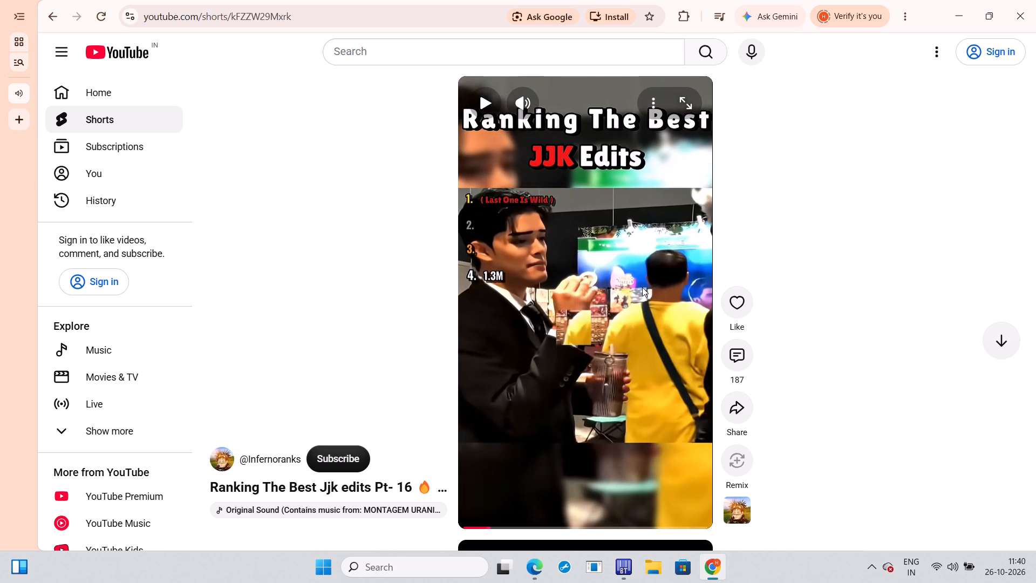
{"action": "left_click", "coordinate": [140, 102]}
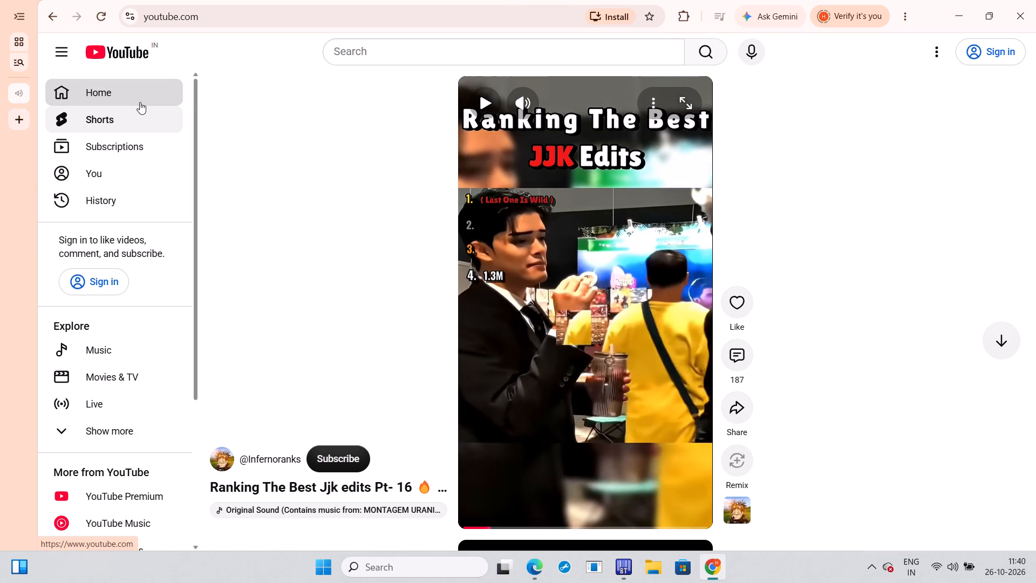